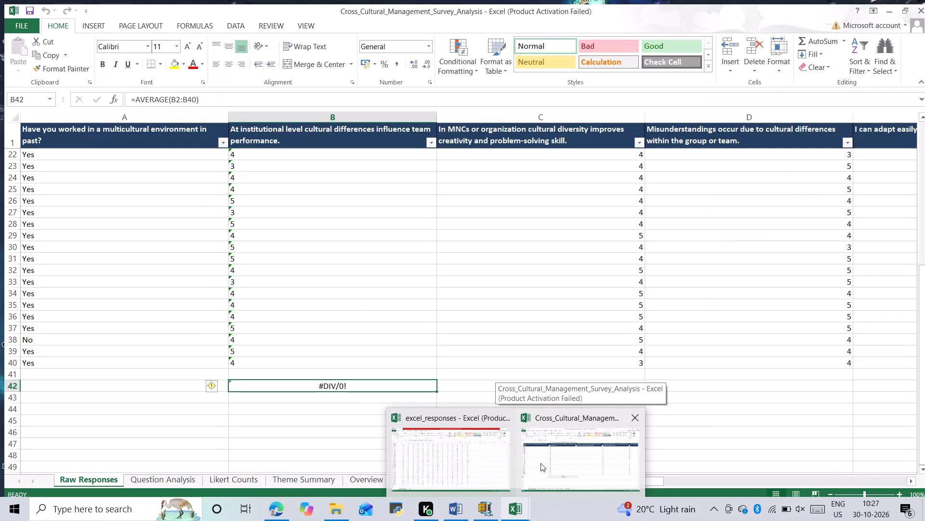
Open the excel_responses file from the Downloads folder, check its survey data, and close it.
left_click(541, 463)
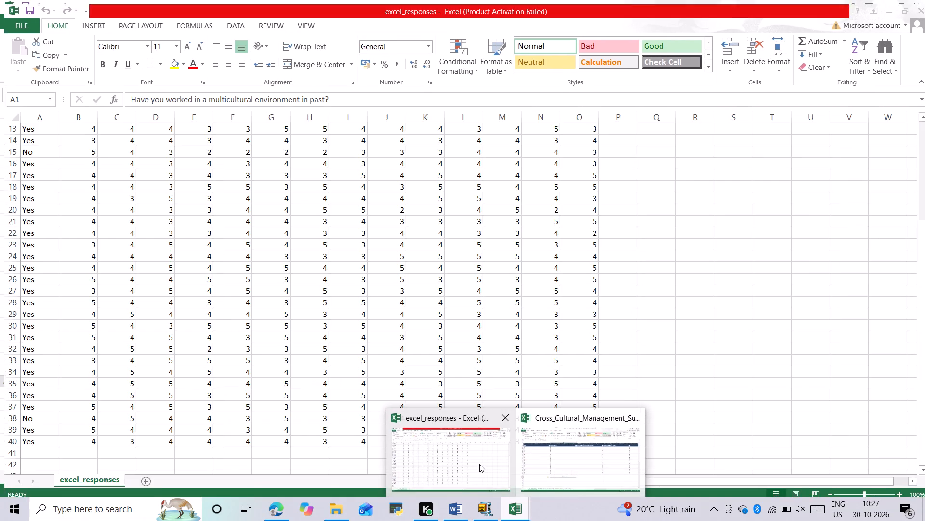
left_click(479, 464)
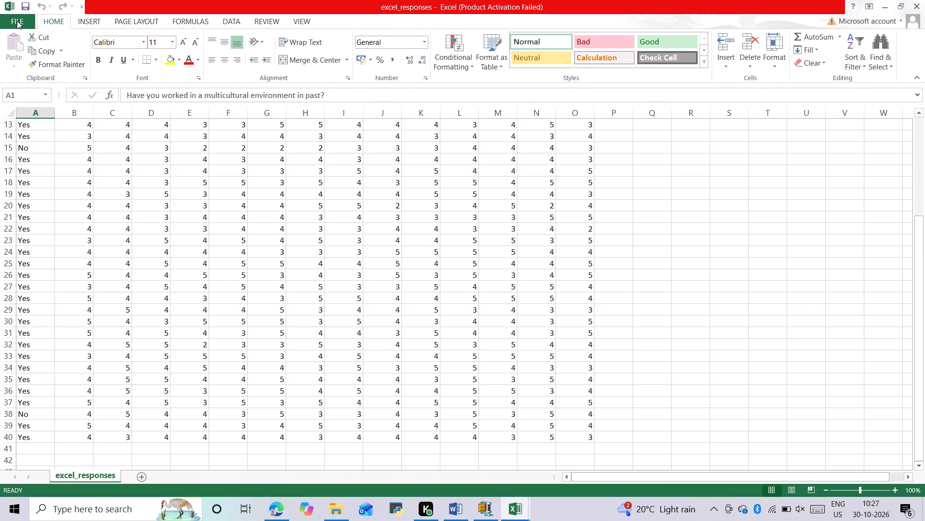
double_click(337, 507)
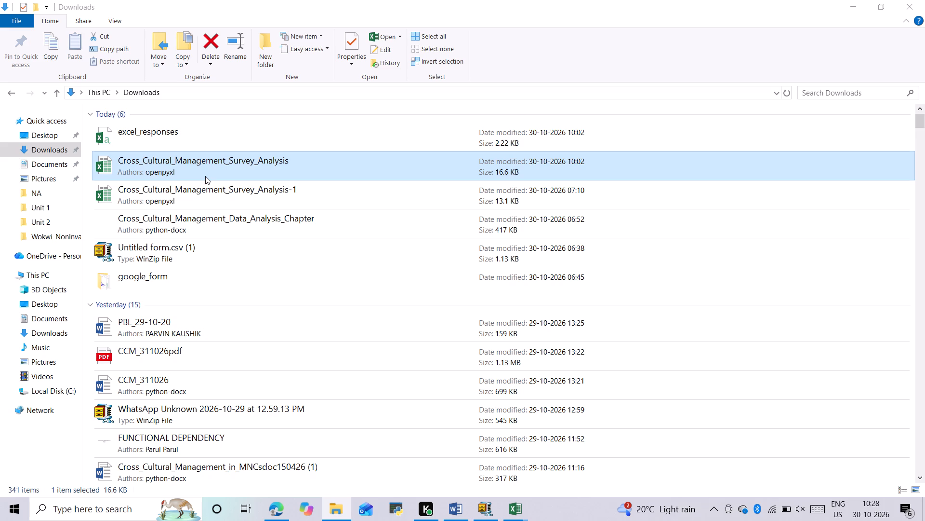
double_click(223, 128)
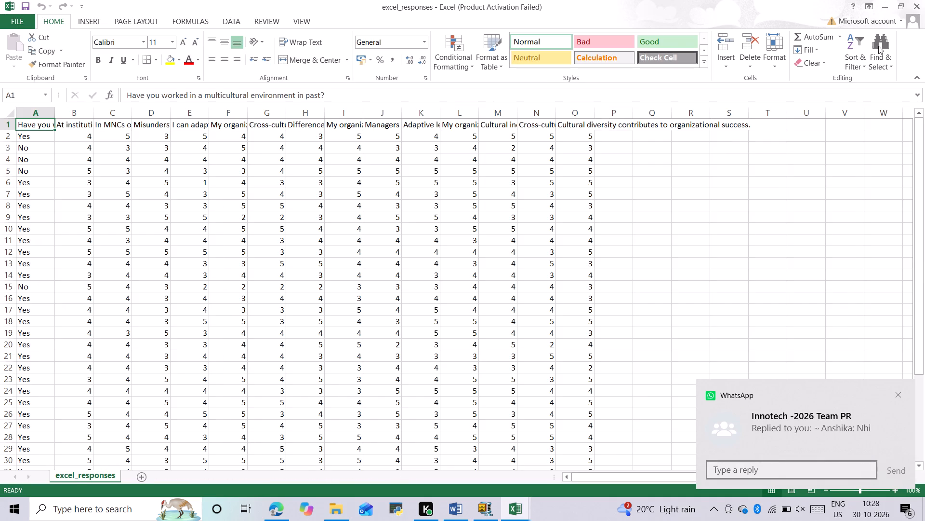
left_click(917, 8)
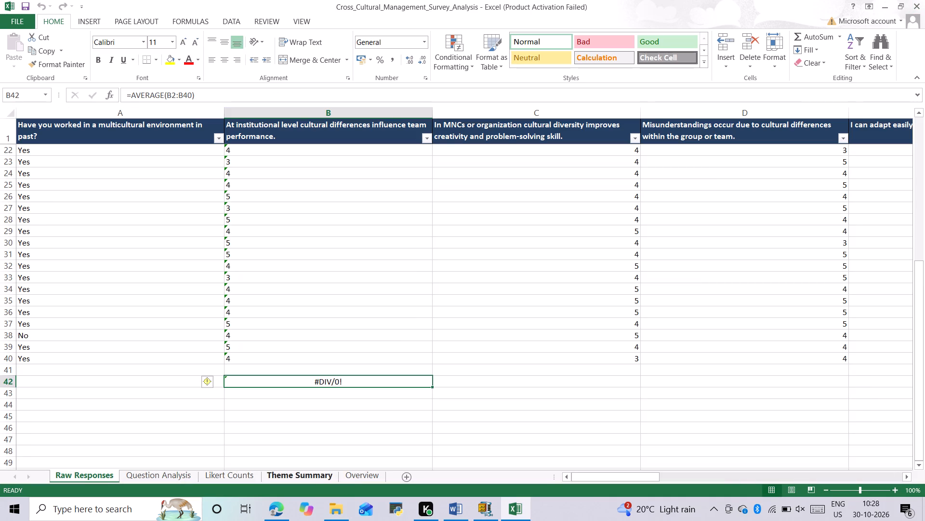
Clear the AVERAGE formula from cell B42 on the Raw Responses sheet.
left_click(370, 381)
key("BackSpace")
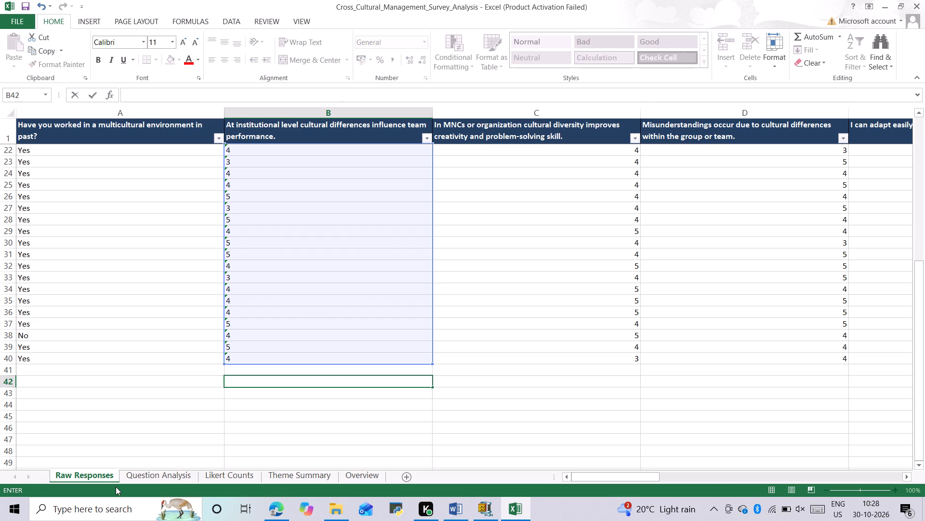
Review the Question Analysis, Likert Counts, Theme Summary and Overview sheets, ending on the Question Analysis sheet.
left_click(142, 480)
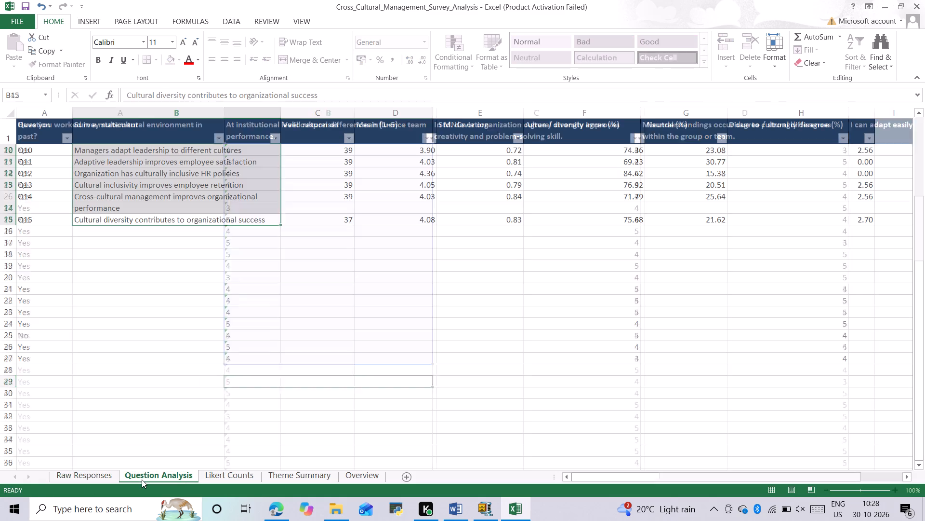
left_click(132, 308)
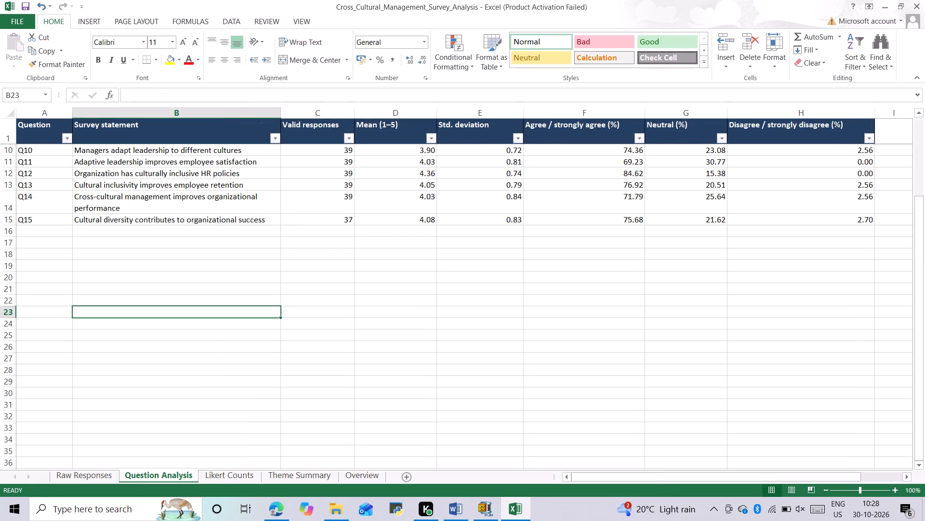
left_click(239, 479)
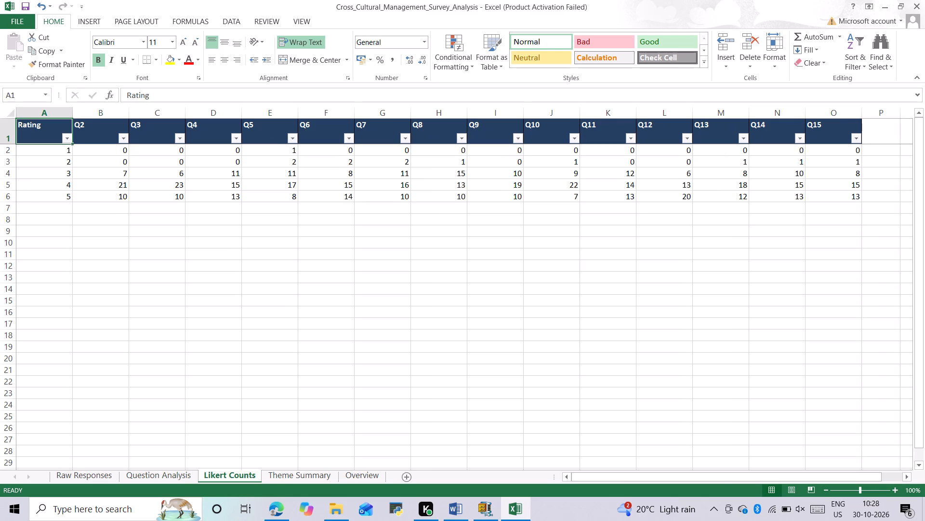
left_click(297, 476)
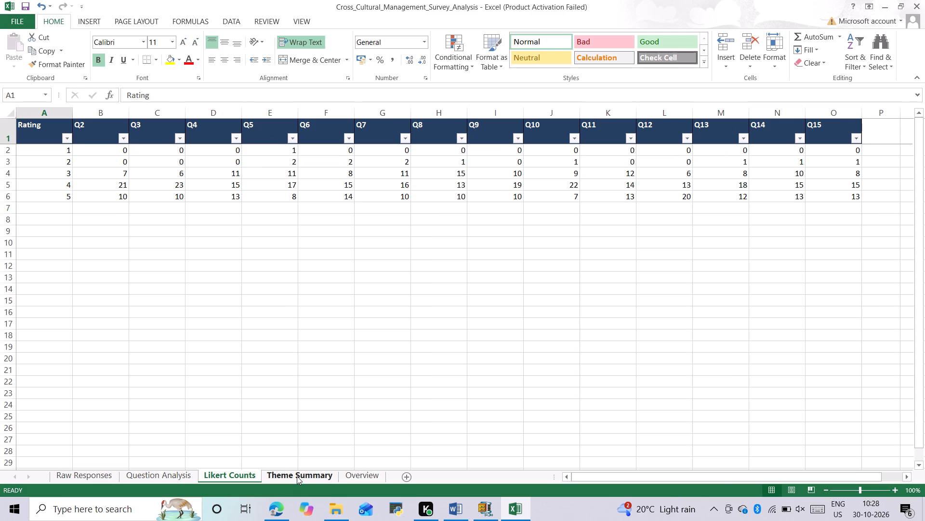
left_click(372, 473)
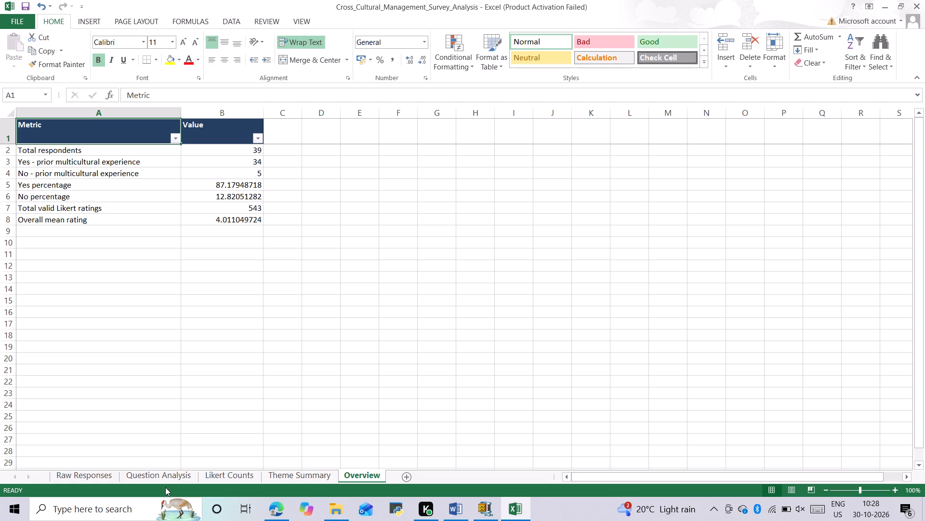
left_click(164, 471)
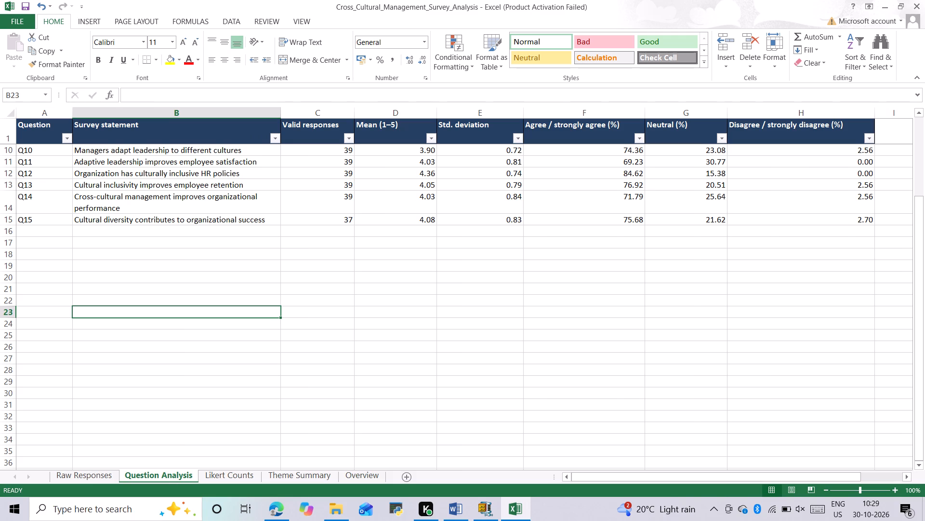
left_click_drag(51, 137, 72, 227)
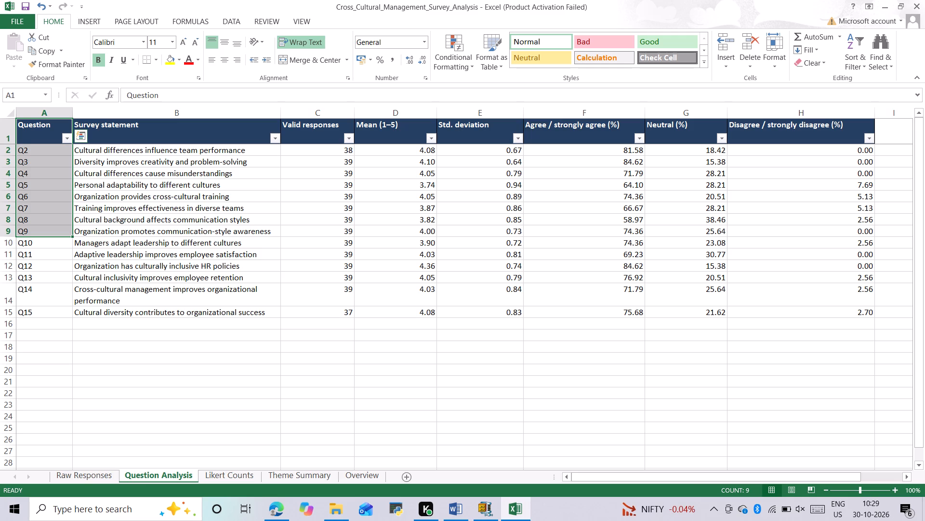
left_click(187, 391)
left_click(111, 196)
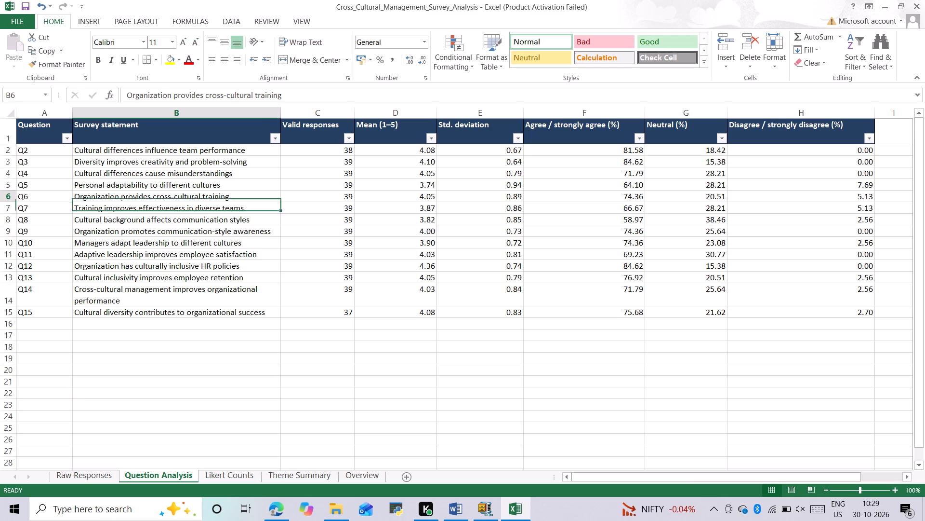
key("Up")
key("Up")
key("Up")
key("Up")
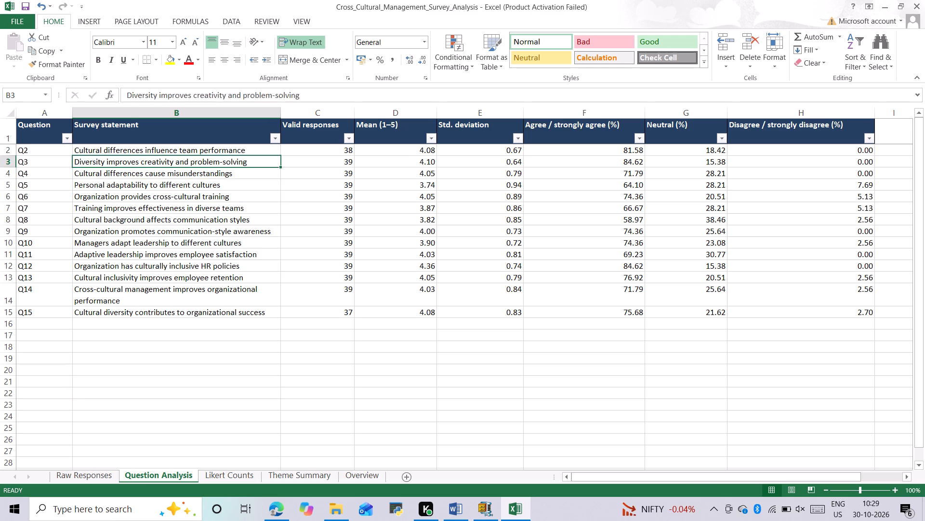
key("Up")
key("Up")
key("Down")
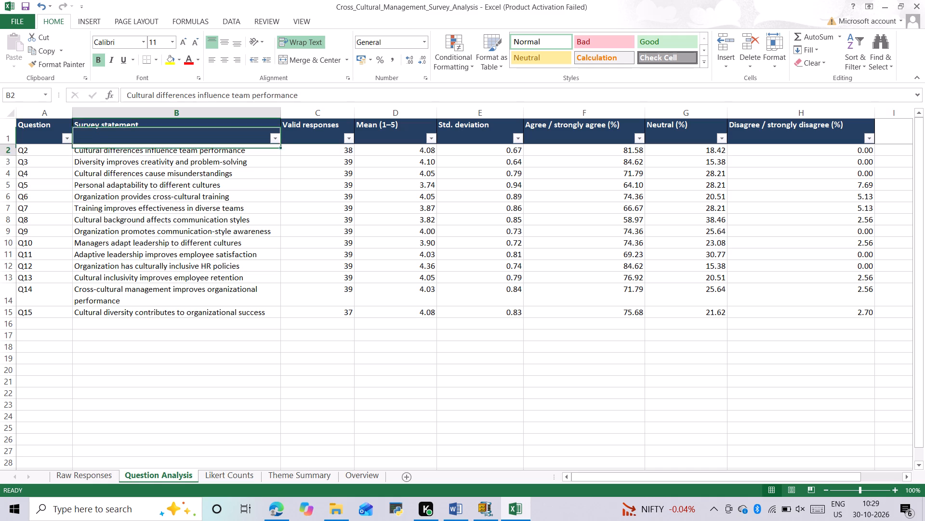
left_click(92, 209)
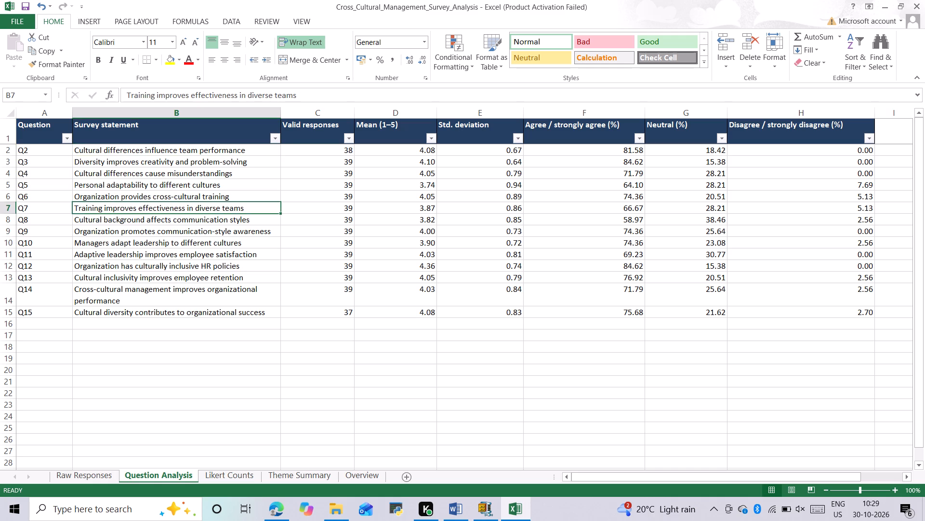
Insert a Clustered Bar chart of the Mean (1–5) values by Question, using columns A and D for Q2 to Q15.
left_click(46, 130)
left_click_drag(46, 131, 66, 274)
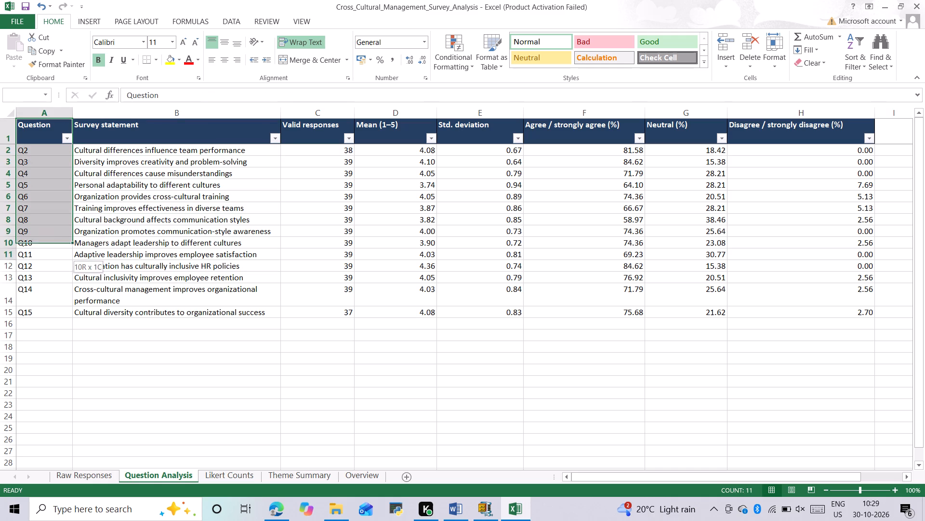
left_click_drag(66, 274, 63, 317)
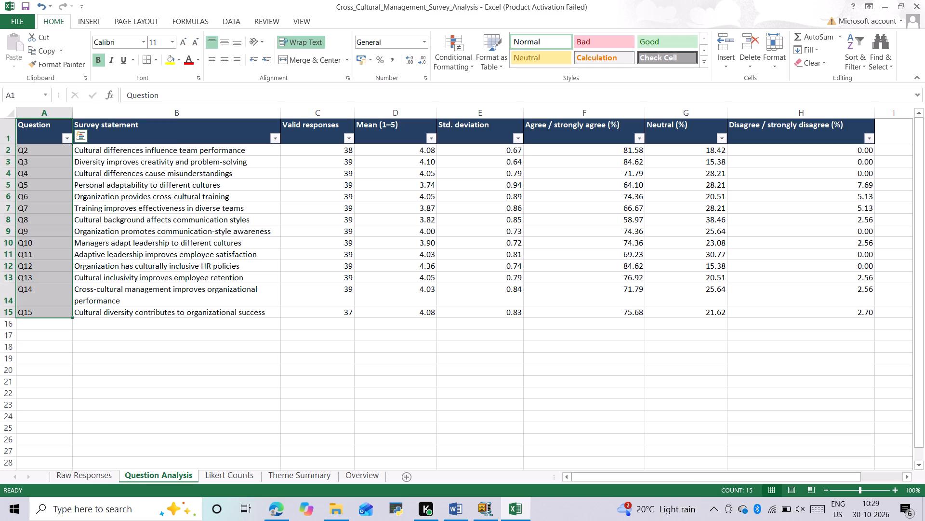
left_click_drag(384, 131, 401, 301, "ctrl")
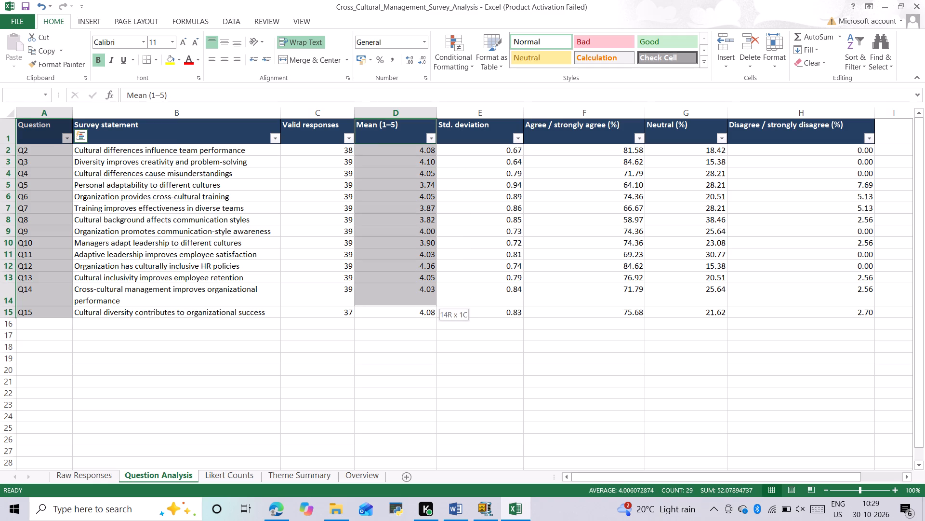
left_click_drag(401, 301, 404, 310, "ctrl")
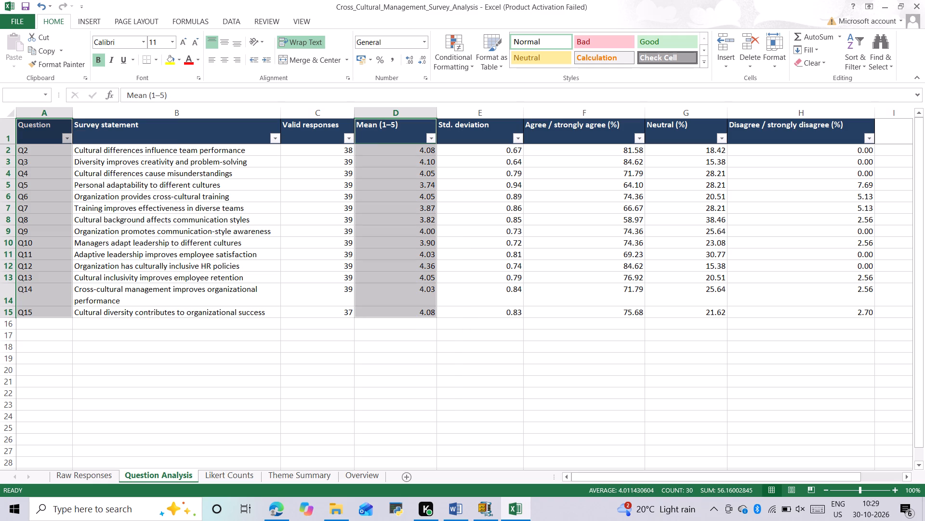
left_click(84, 19)
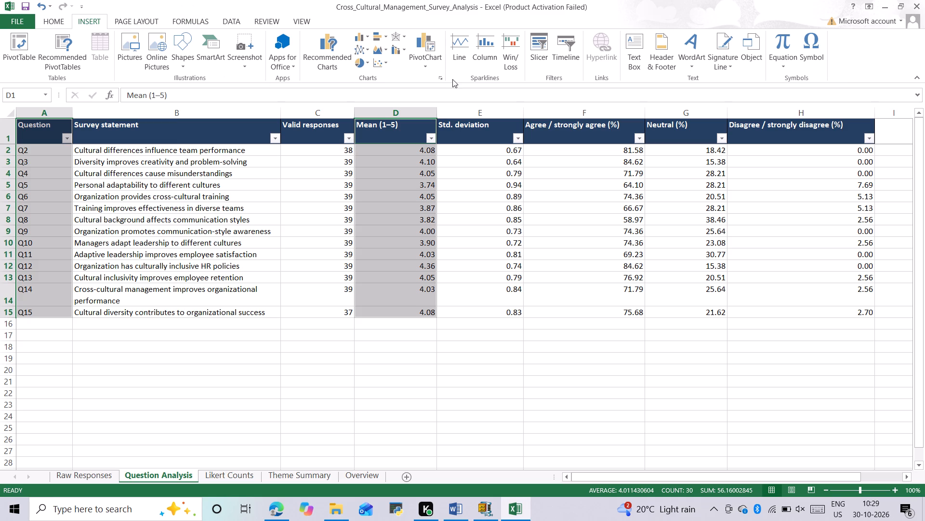
left_click(437, 78)
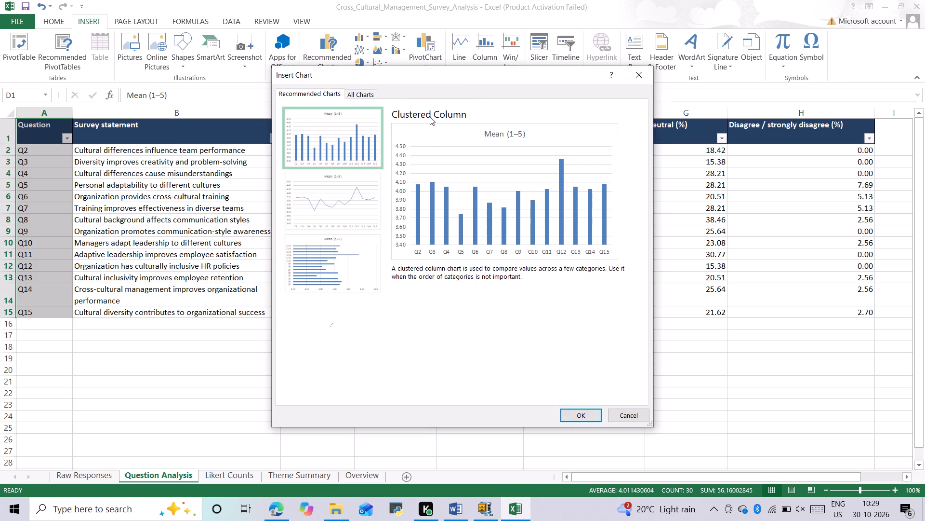
left_click(362, 96)
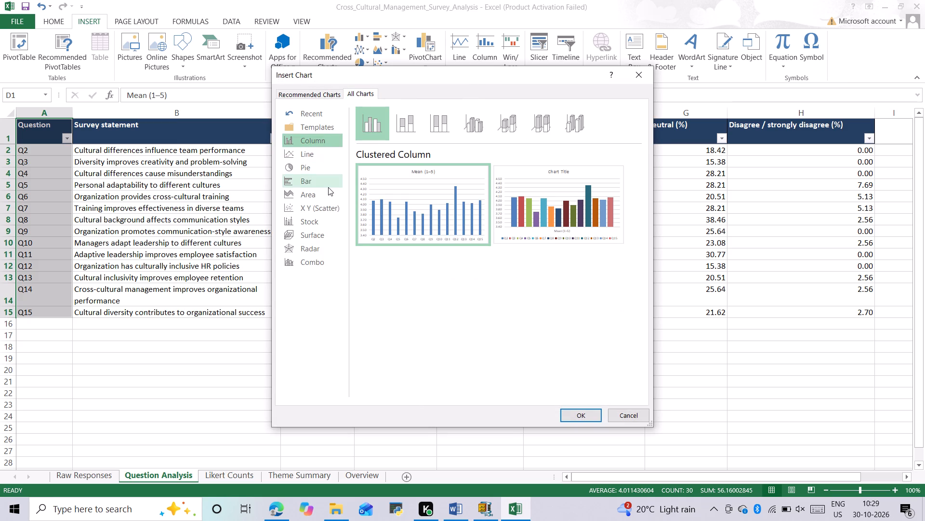
left_click(328, 186)
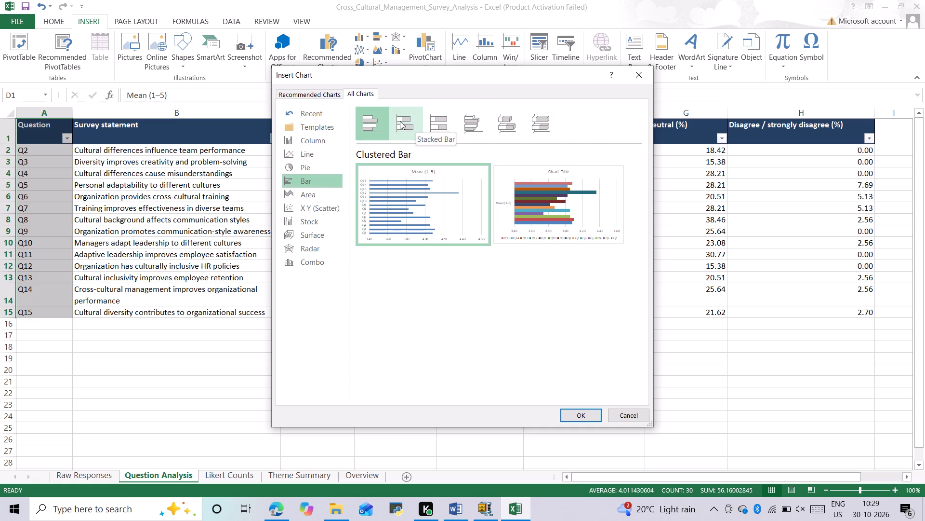
left_click(374, 121)
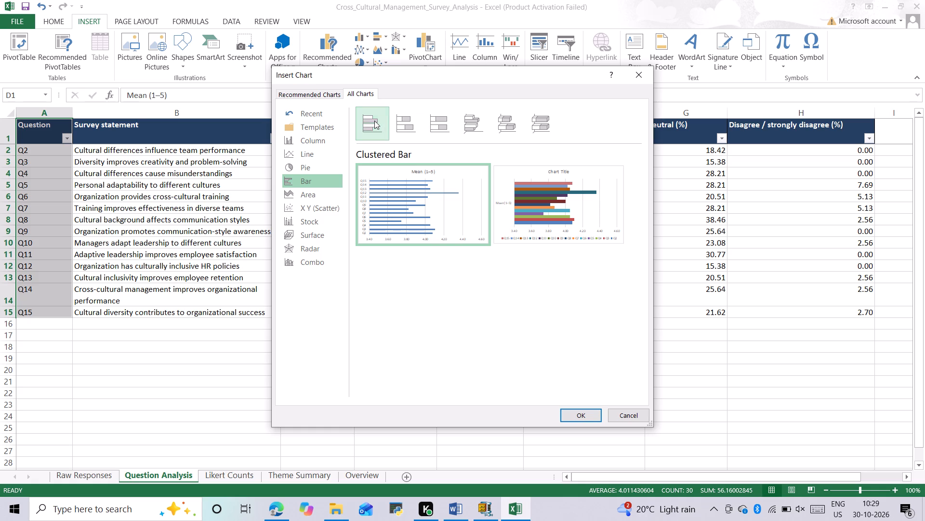
left_click(399, 200)
double_click(399, 200)
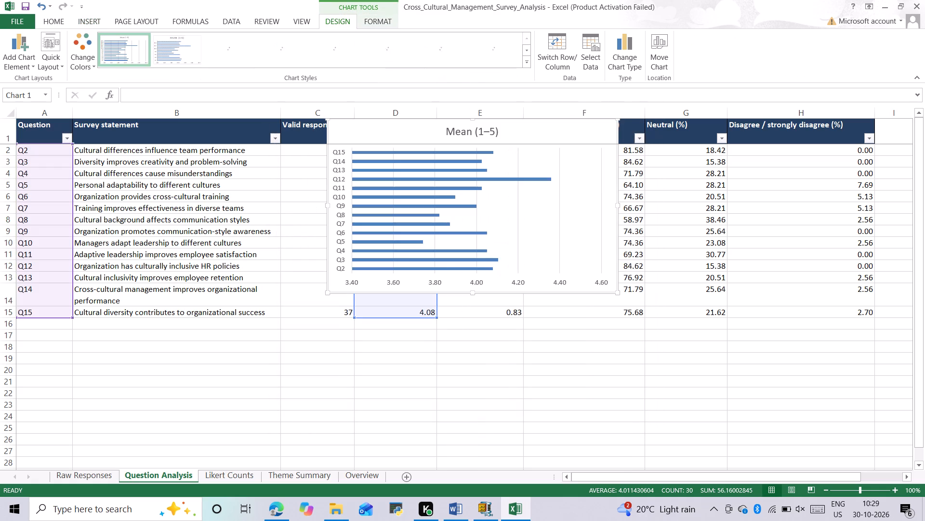
Place the Mean (1–5) chart just below the data table, making it wider and shorter.
left_click_drag(535, 137, 489, 362)
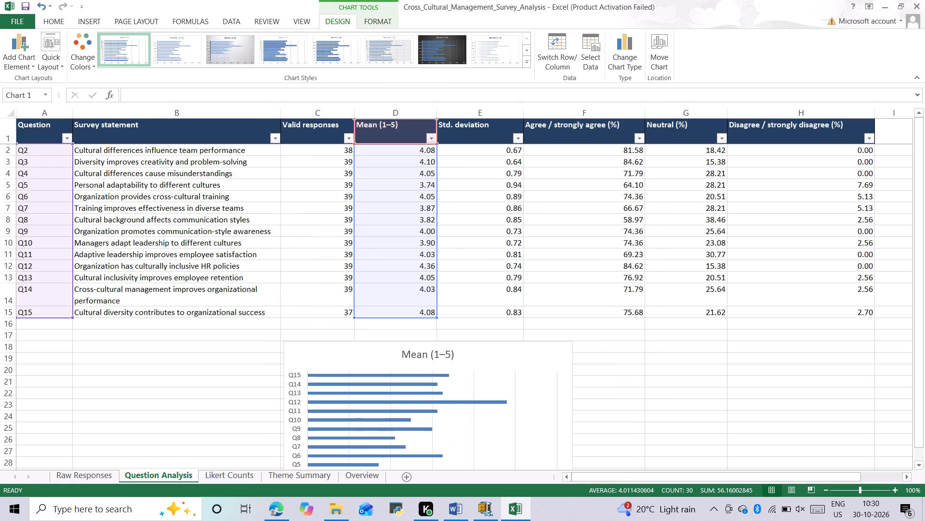
left_click_drag(489, 362, 499, 344)
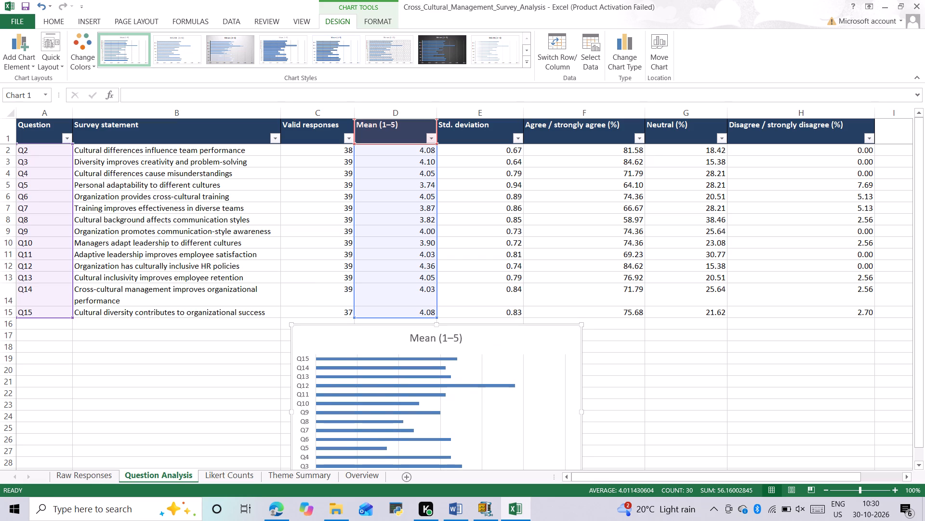
left_click_drag(581, 411, 639, 399)
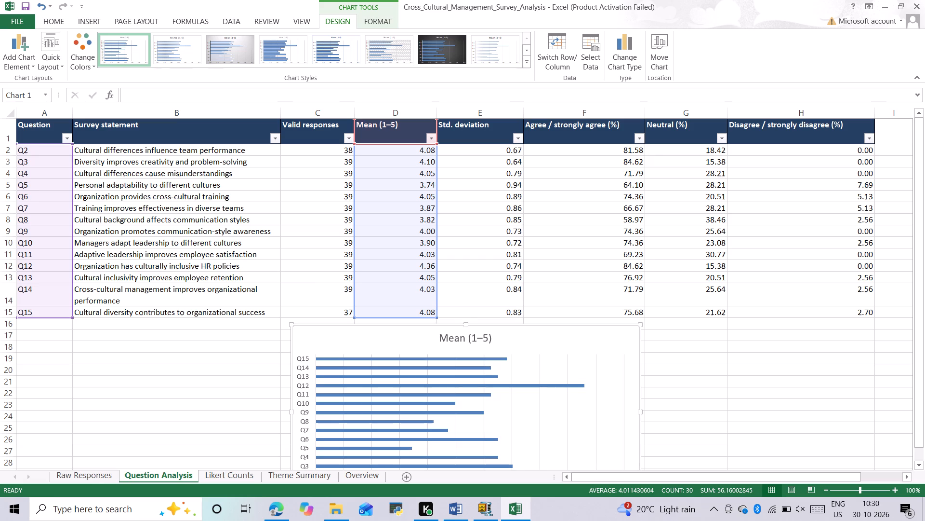
left_click_drag(467, 324, 468, 350)
left_click_drag(514, 368, 512, 338)
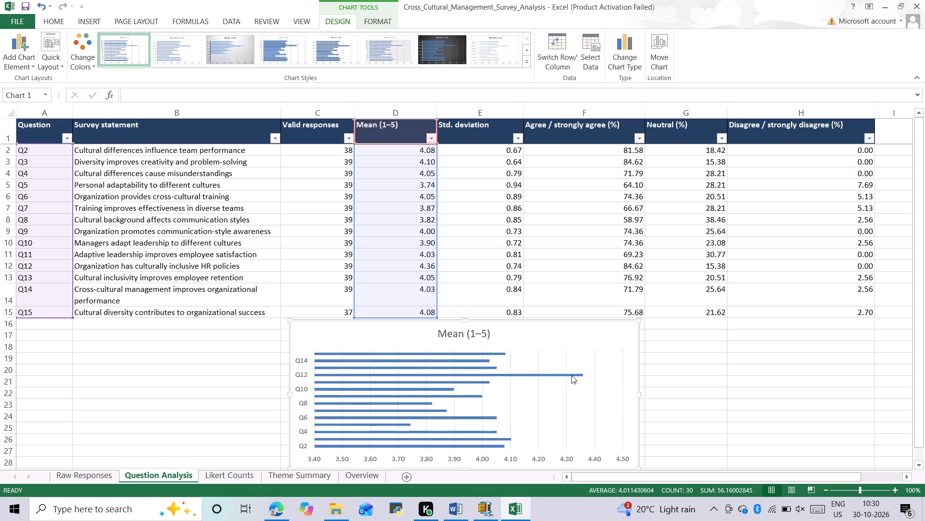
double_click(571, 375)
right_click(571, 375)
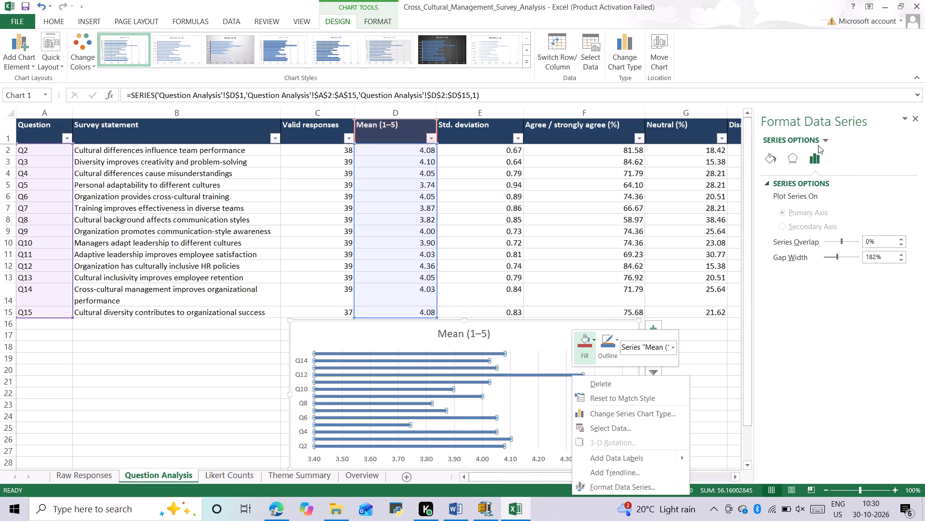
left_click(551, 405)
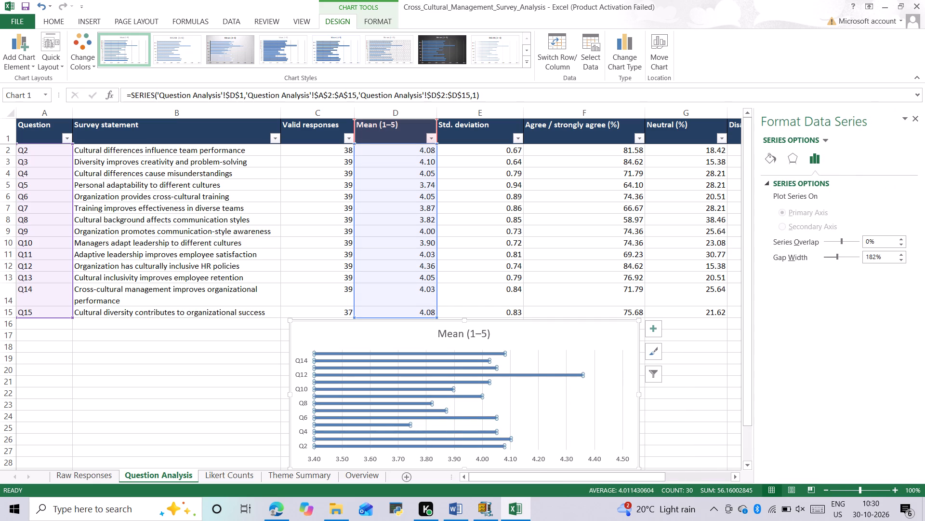
Set the maximum bound of the Mean (1–5) chart's horizontal value axis to 5.
double_click(539, 461)
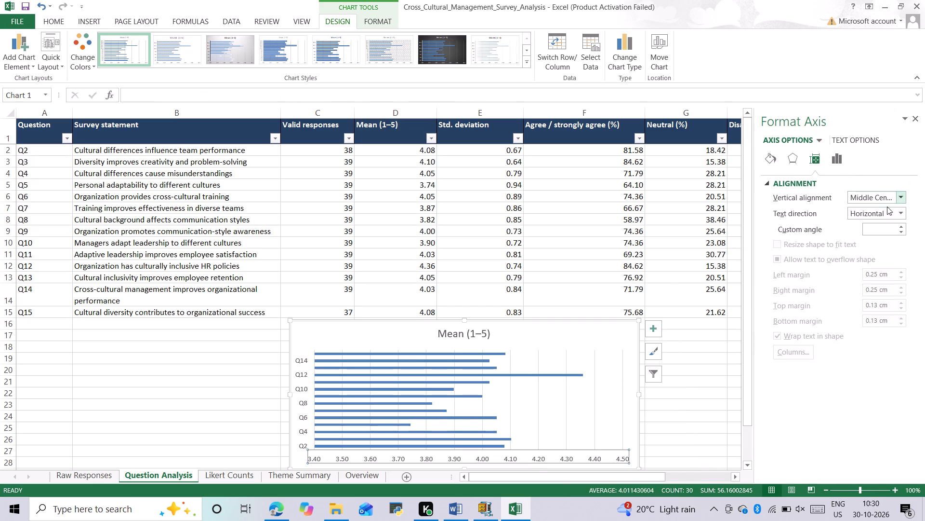
left_click(902, 211)
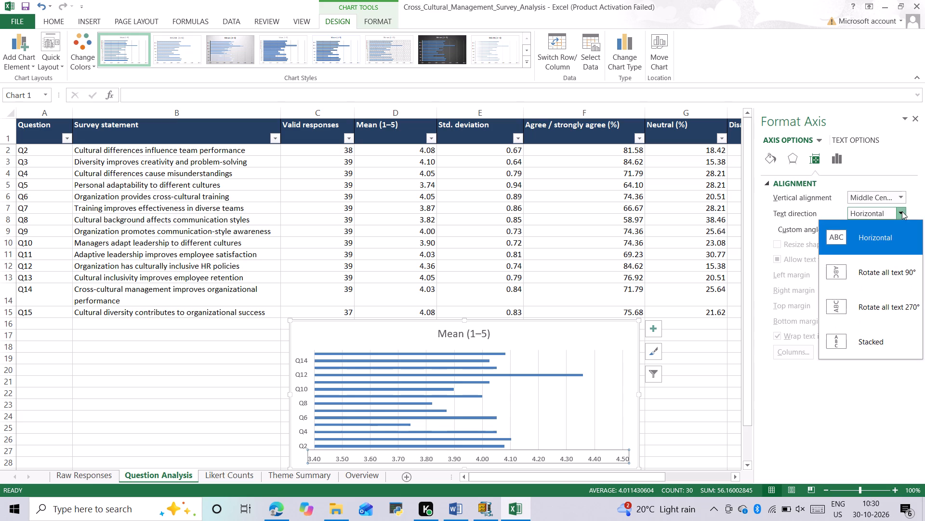
left_click(834, 165)
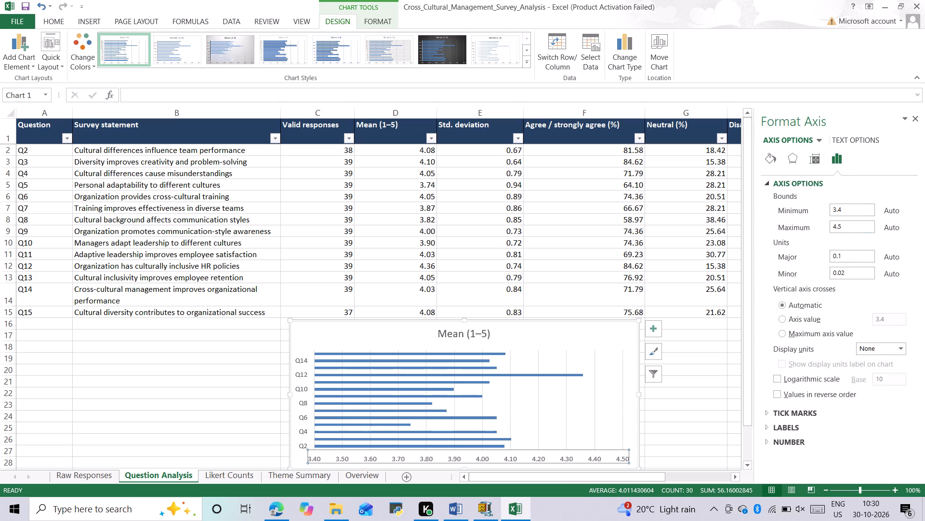
left_click(850, 228)
key("BackSpace")
key("BackSpace")
key("BackSpace")
key("BackSpace")
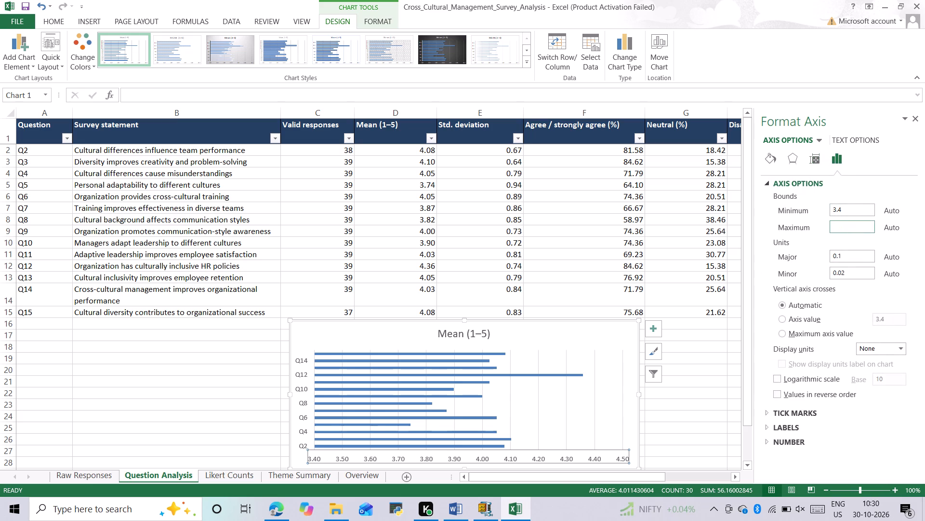
key("5")
key("Return")
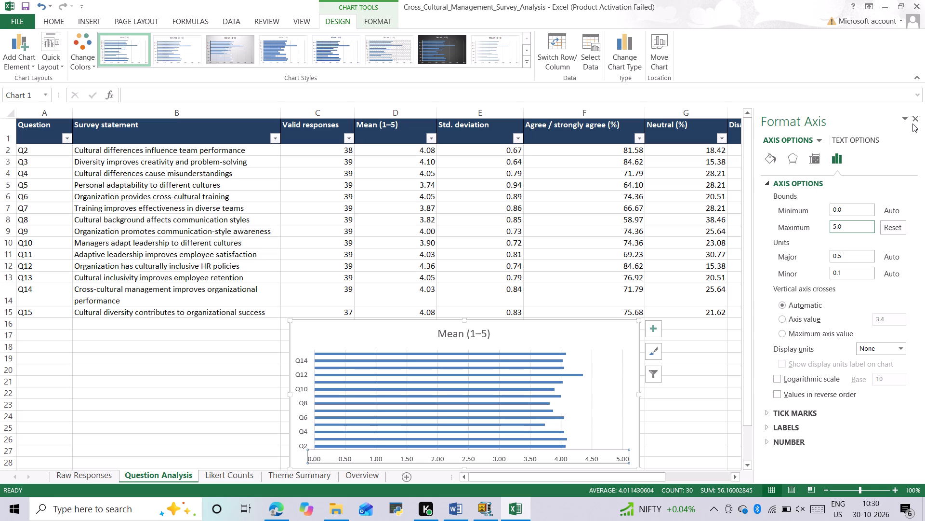
left_click(917, 120)
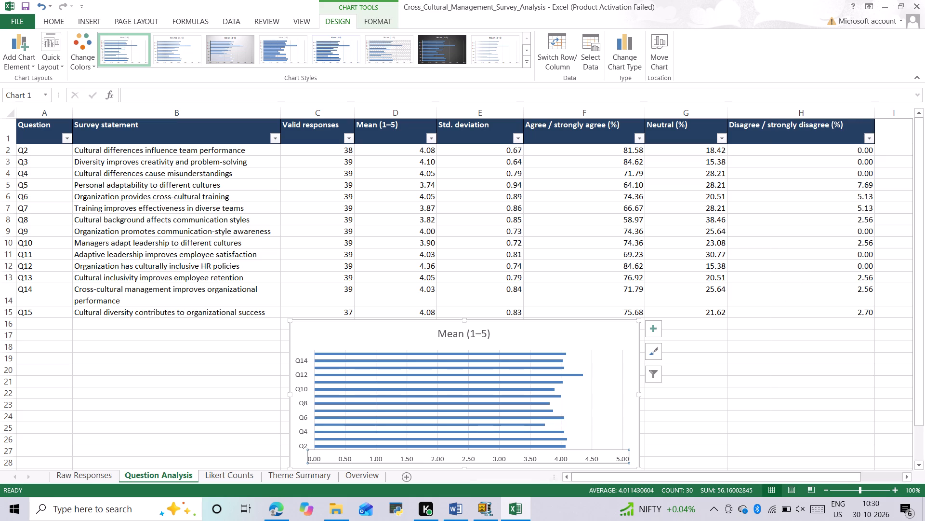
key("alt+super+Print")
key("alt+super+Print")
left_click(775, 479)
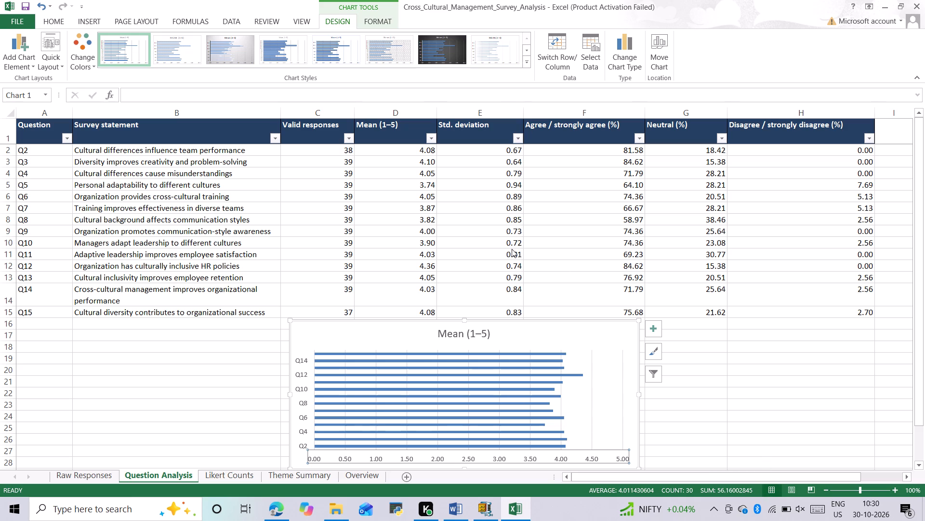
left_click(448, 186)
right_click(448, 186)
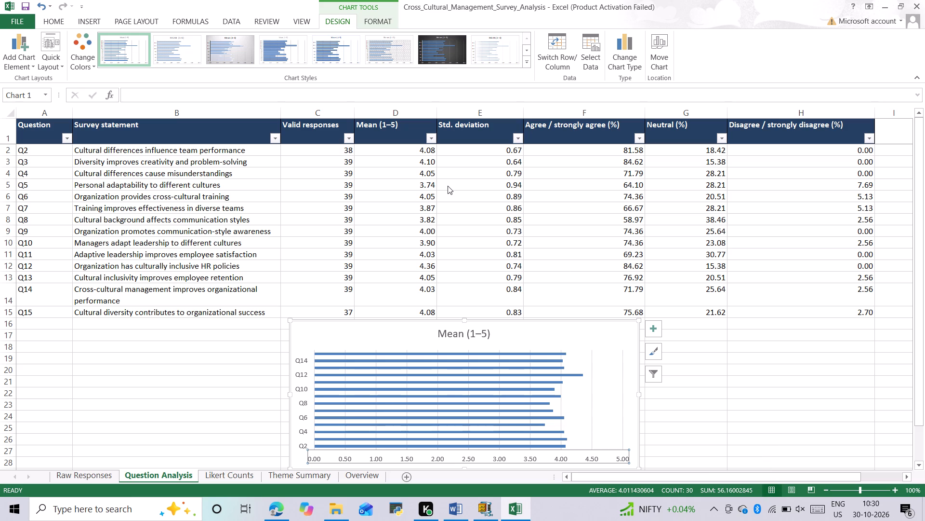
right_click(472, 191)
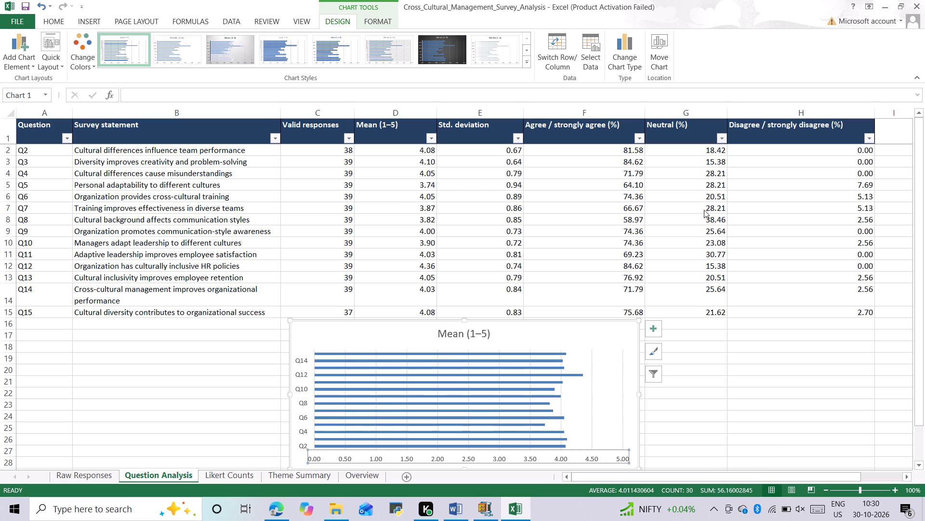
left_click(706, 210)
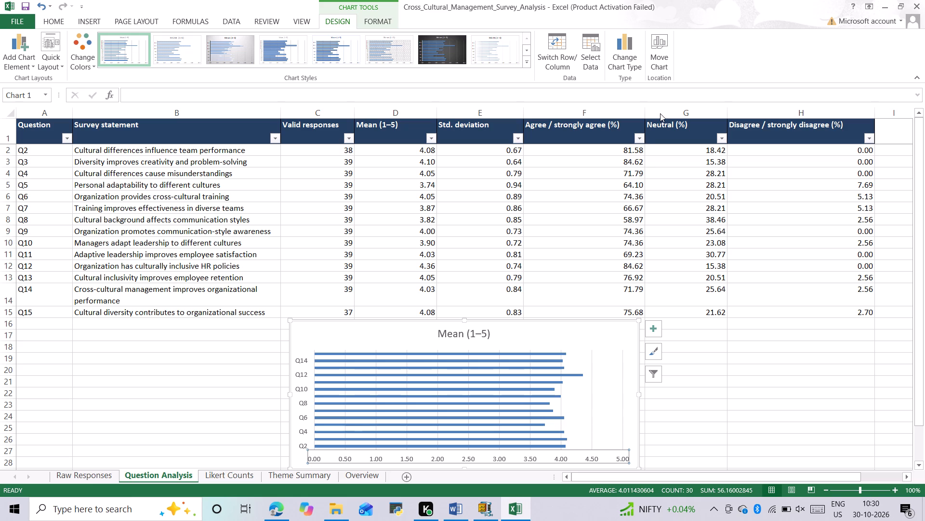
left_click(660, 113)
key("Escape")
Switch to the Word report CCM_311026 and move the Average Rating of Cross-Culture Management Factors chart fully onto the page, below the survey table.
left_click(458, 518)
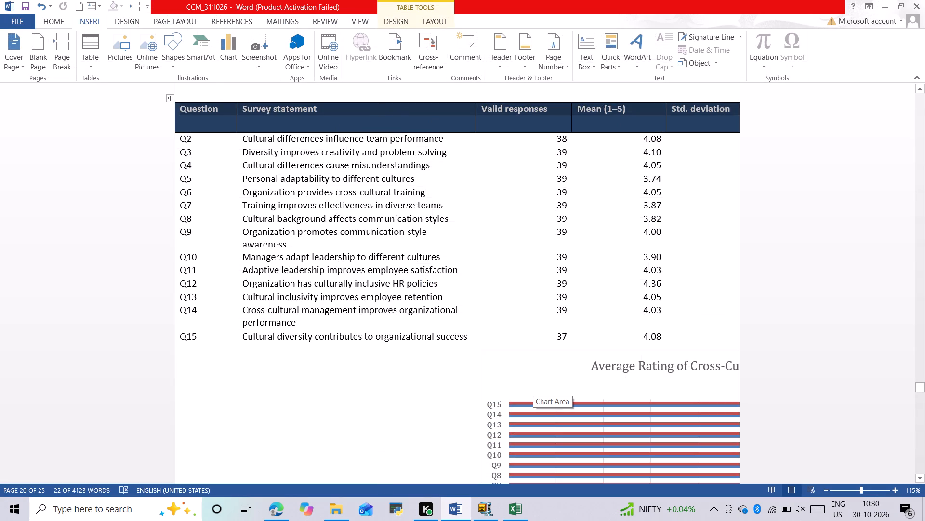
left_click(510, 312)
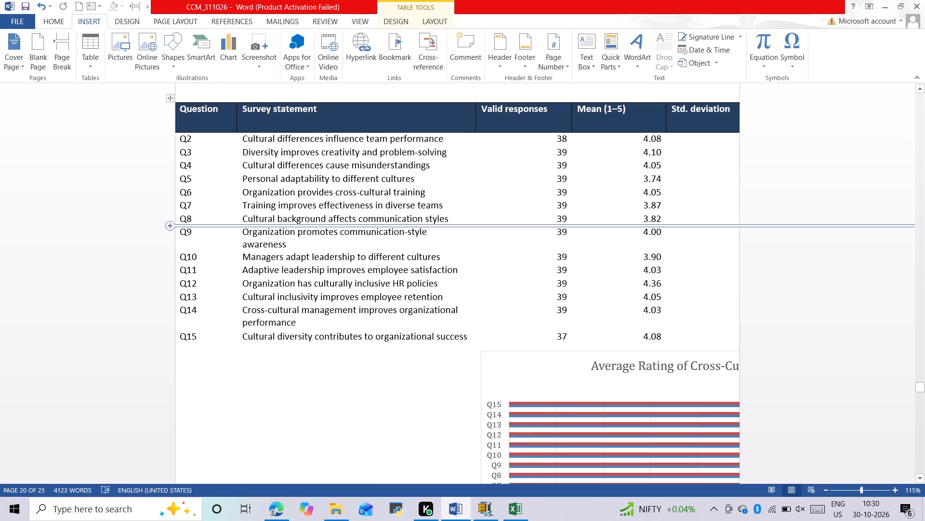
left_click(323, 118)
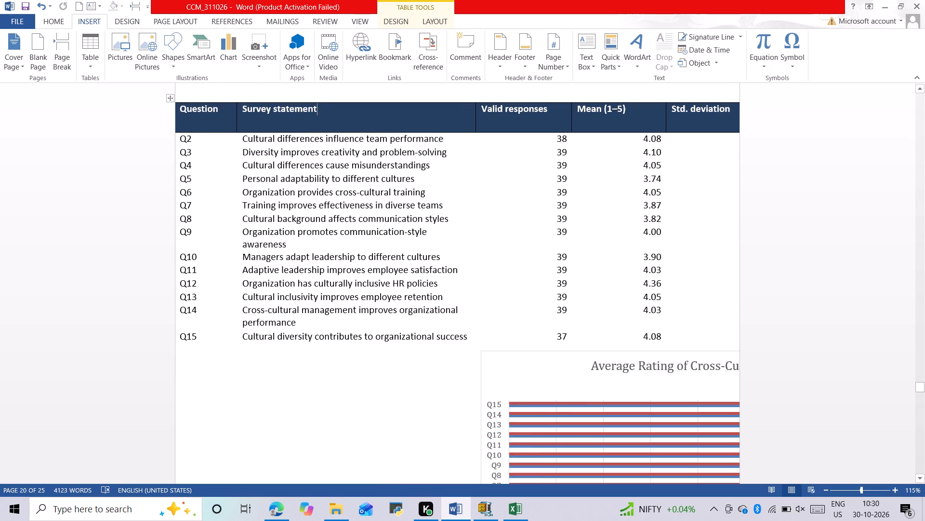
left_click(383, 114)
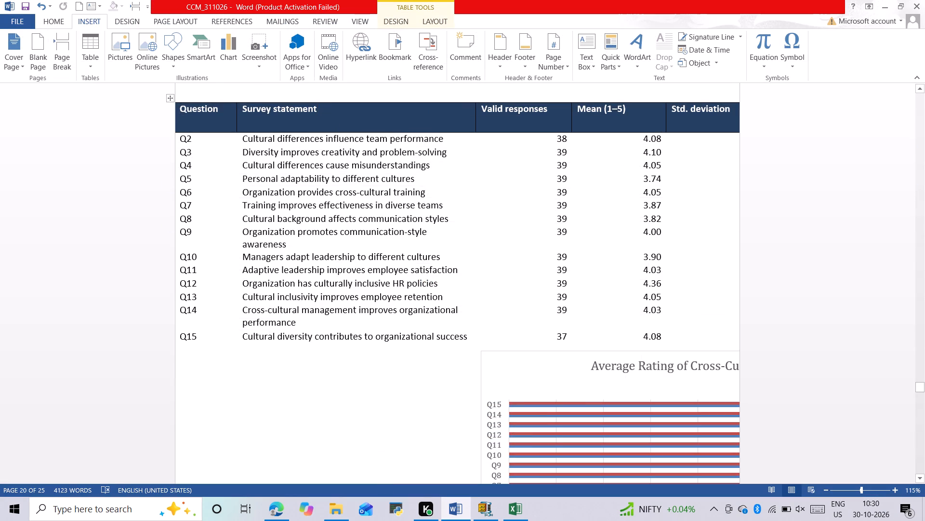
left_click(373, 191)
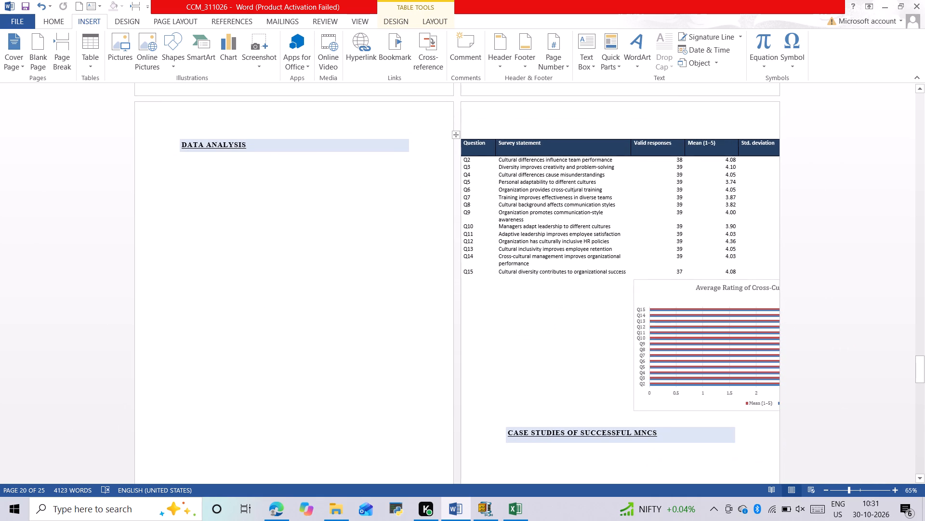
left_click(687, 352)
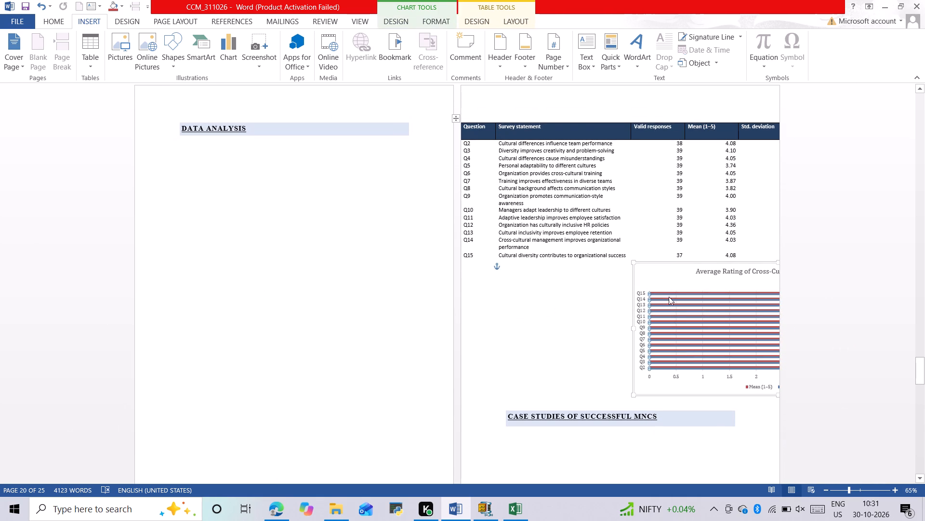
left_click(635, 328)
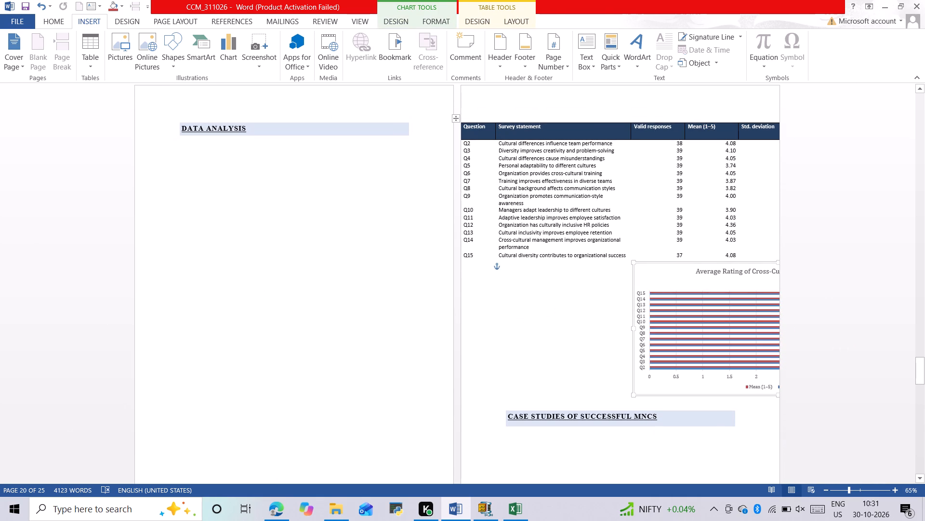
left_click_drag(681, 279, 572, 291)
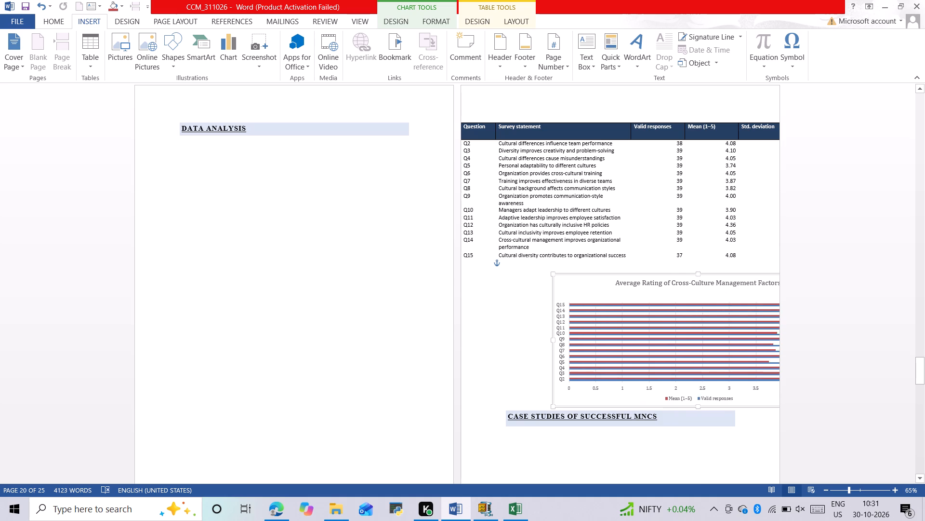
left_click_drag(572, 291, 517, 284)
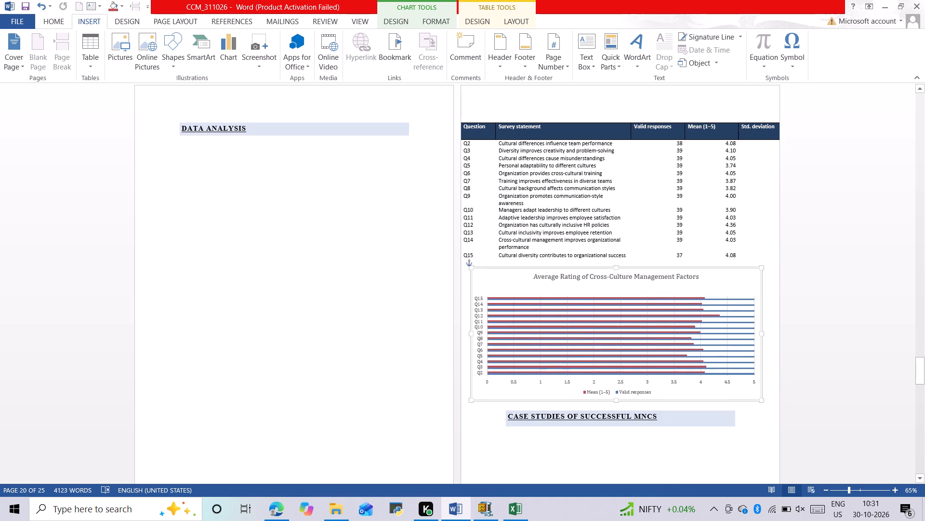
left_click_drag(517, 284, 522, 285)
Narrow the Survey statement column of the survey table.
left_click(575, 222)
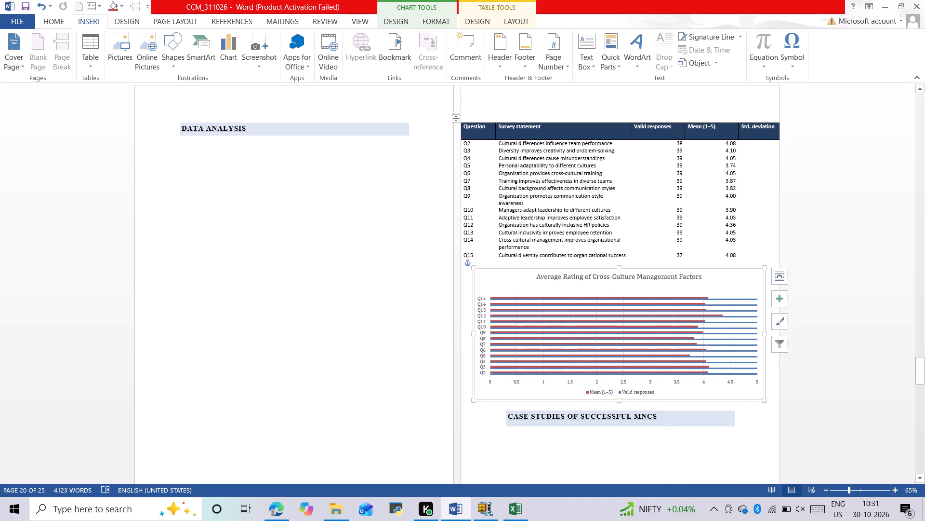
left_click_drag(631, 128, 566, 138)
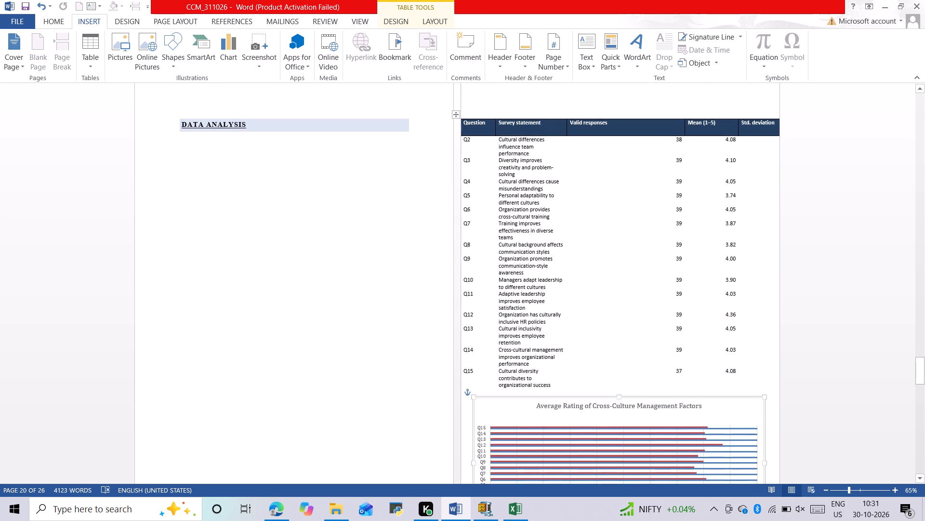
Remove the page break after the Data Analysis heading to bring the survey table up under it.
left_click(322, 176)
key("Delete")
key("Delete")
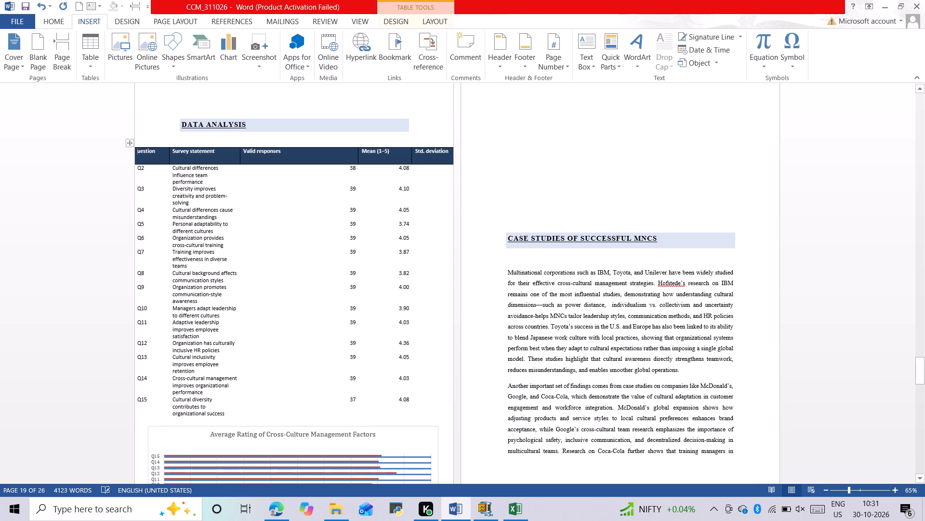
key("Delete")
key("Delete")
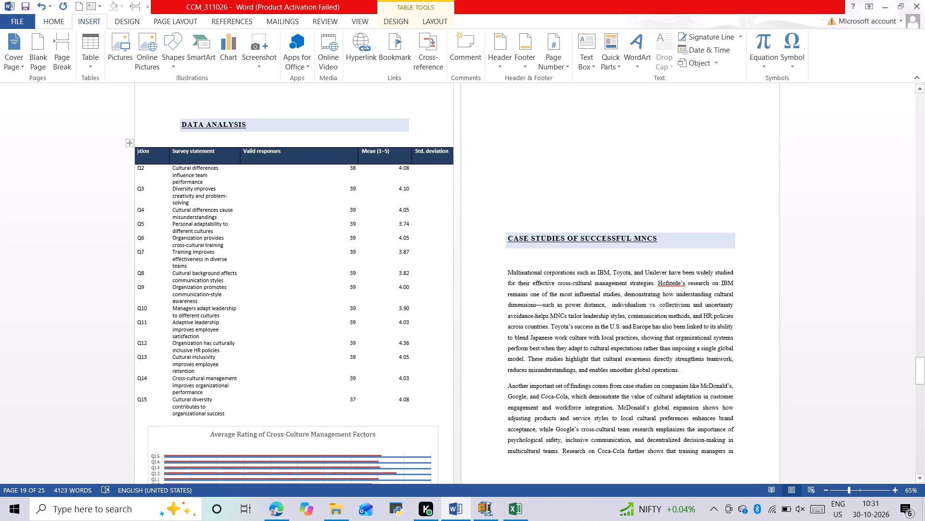
Delete the survey table and the average rating chart between the Data Analysis and Case Studies of Successful MNCs headings.
left_click_drag(159, 135, 159, 132)
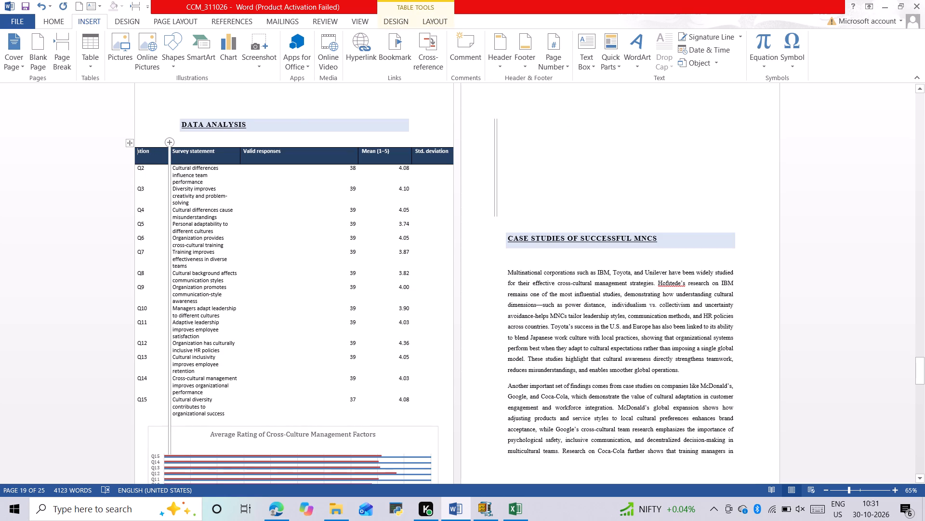
left_click_drag(159, 132, 159, 129)
left_click(159, 129)
double_click(159, 128)
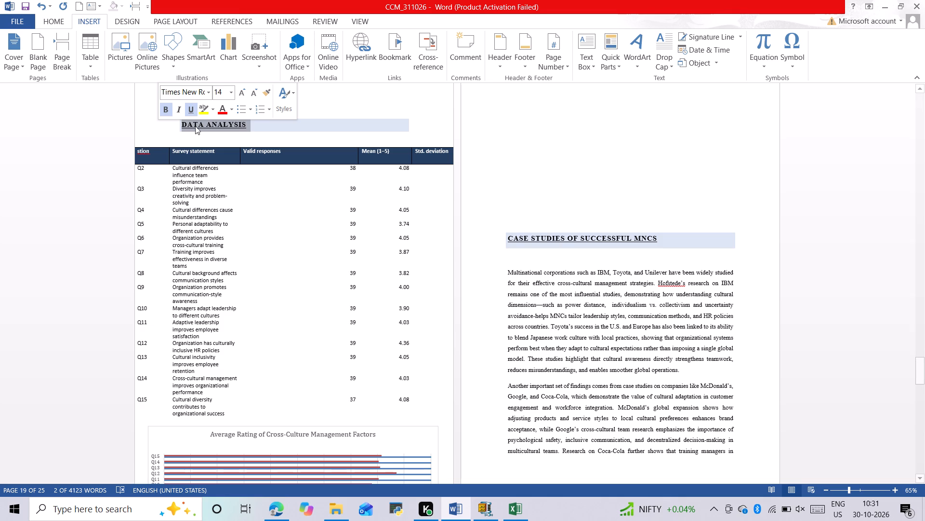
left_click(264, 133)
left_click_drag(264, 133, 303, 161)
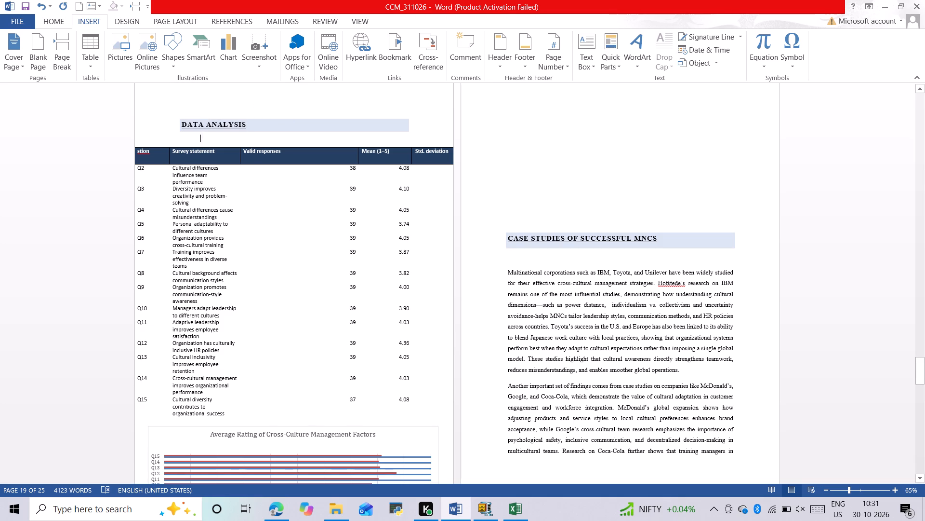
left_click_drag(303, 161, 543, 196)
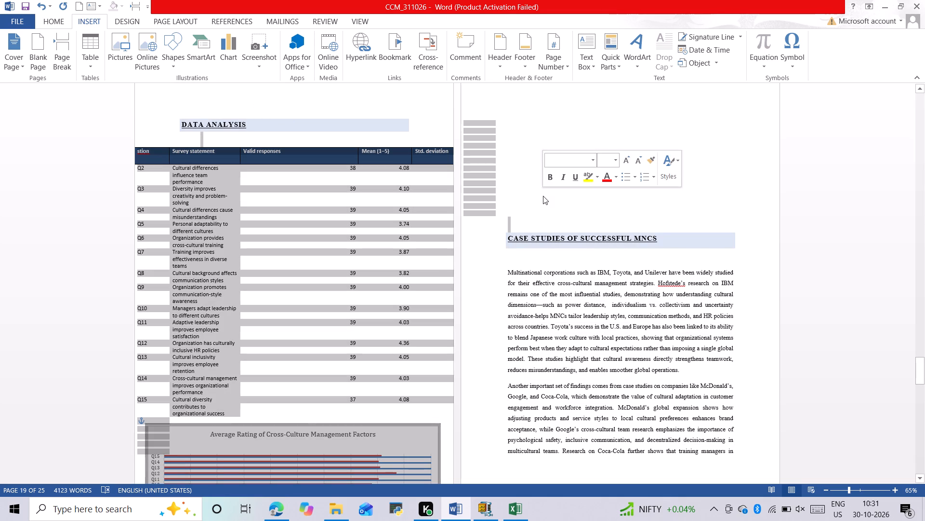
key("BackSpace")
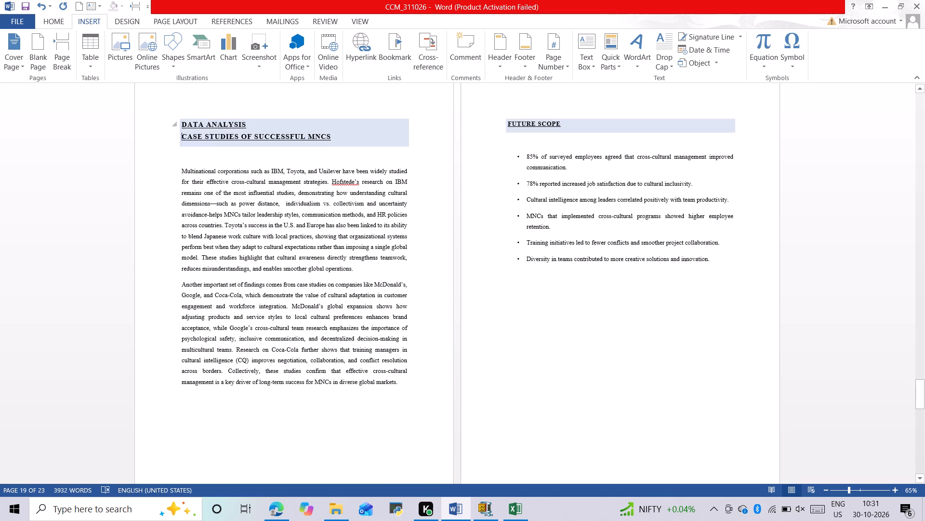
Add an empty line under the Data Analysis heading and a page break before Case Studies of Successful MNCs.
left_click(272, 128)
key("Return")
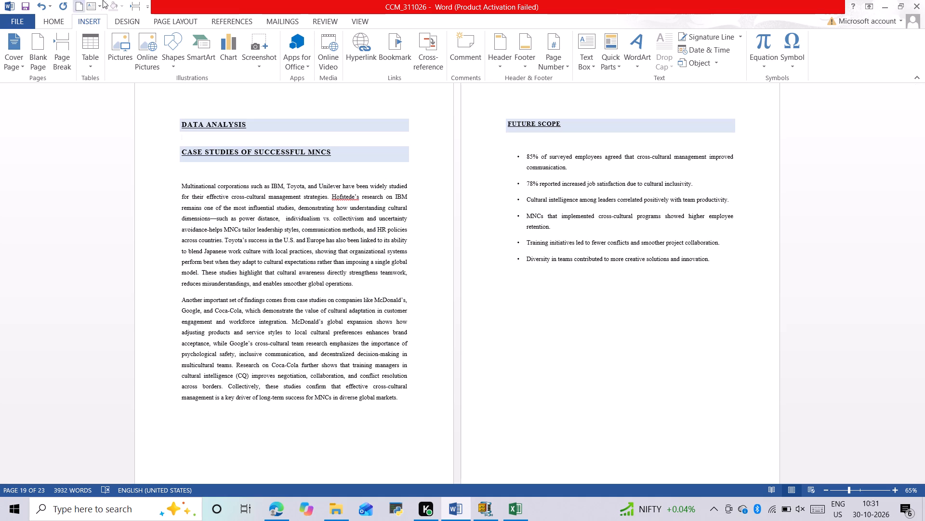
left_click(137, 6)
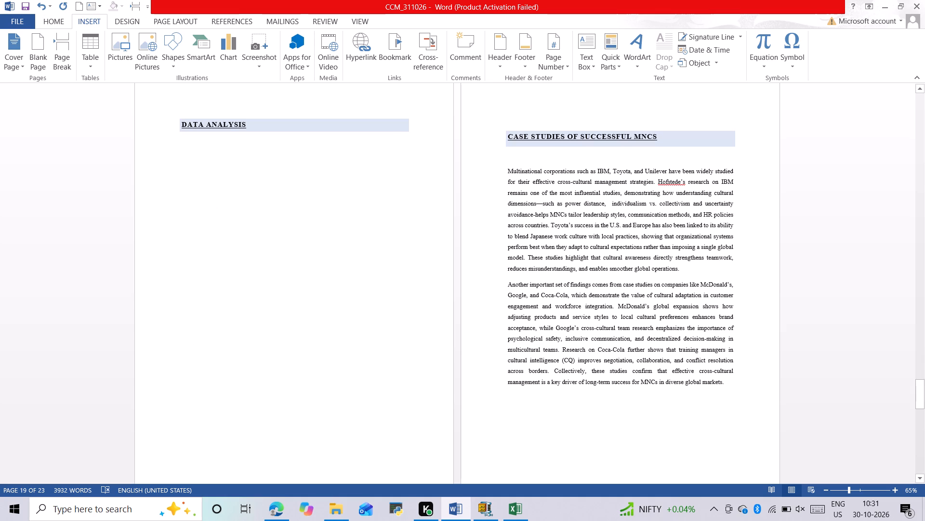
left_click(231, 160)
Paste the Question Analysis sheet screenshot before Case Studies of Successful MNCs and bring it up directly under the Data Analysis heading.
key("ctrl+v")
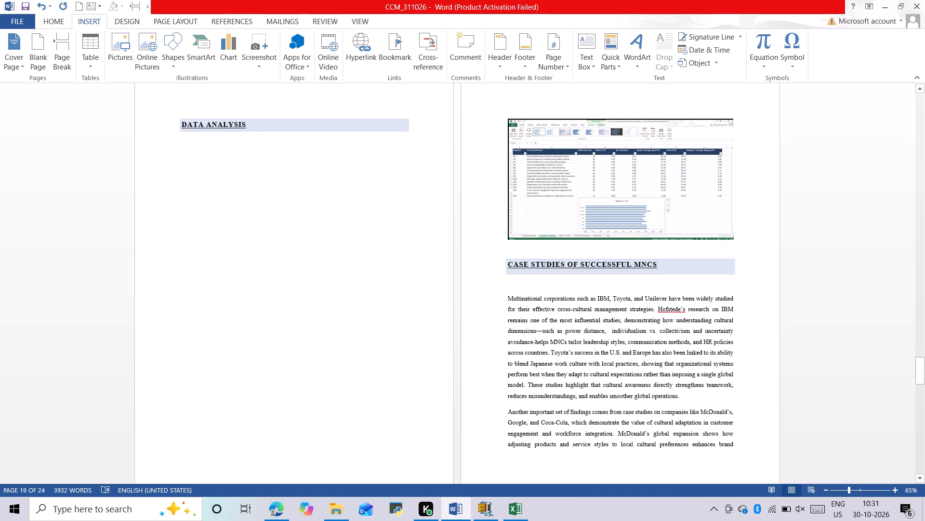
left_click(591, 149)
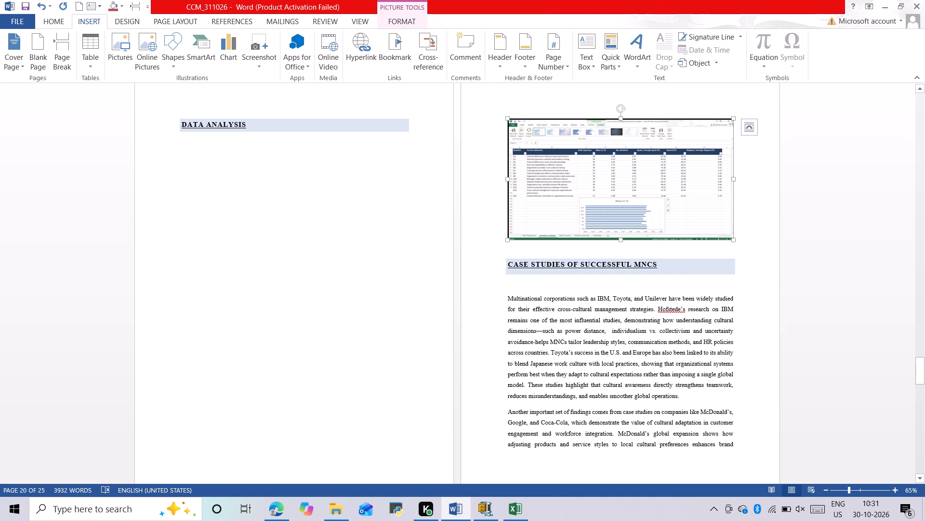
left_click(681, 175)
left_click(361, 185)
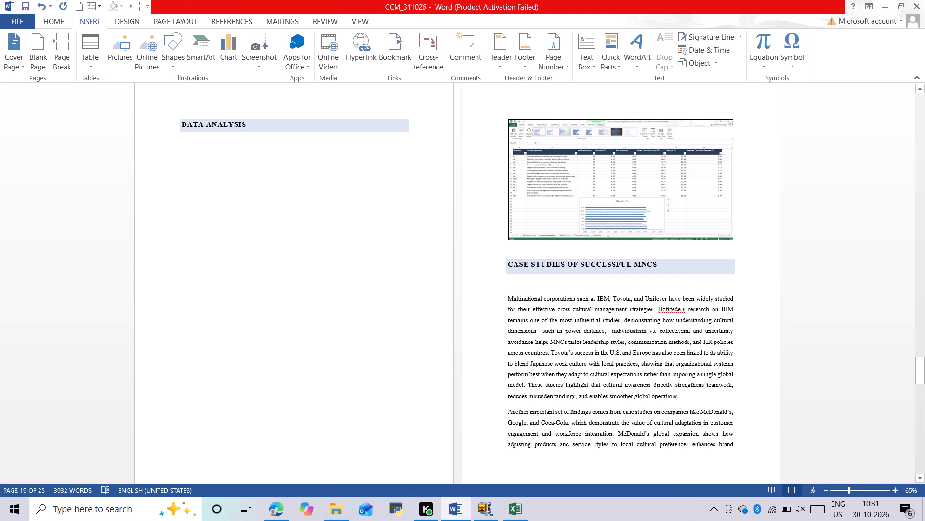
left_click(504, 121)
key("BackSpace")
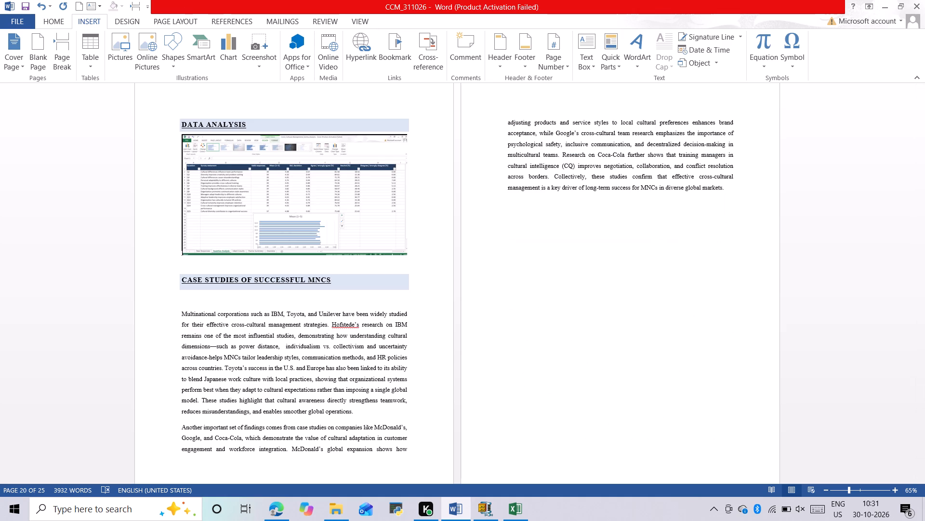
Stretch the pasted screenshot to roughly double its height and widen it slightly past the text's right margin.
left_click(320, 188)
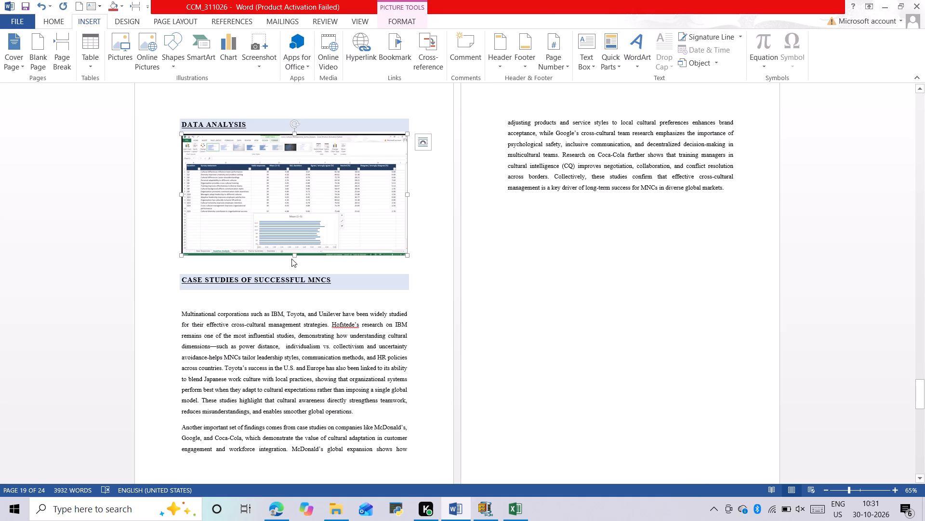
left_click_drag(294, 257, 295, 382)
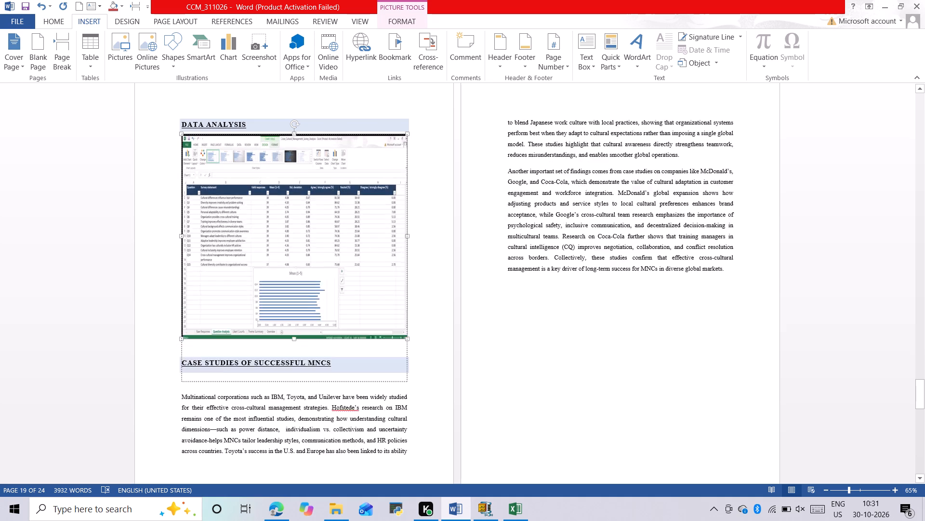
left_click_drag(295, 382, 296, 390)
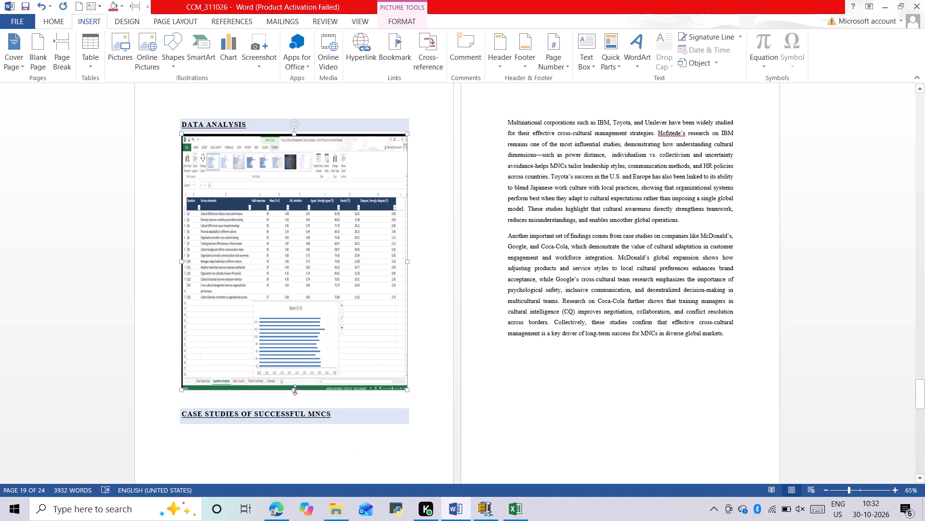
left_click_drag(408, 262, 413, 262)
left_click_drag(413, 262, 442, 263)
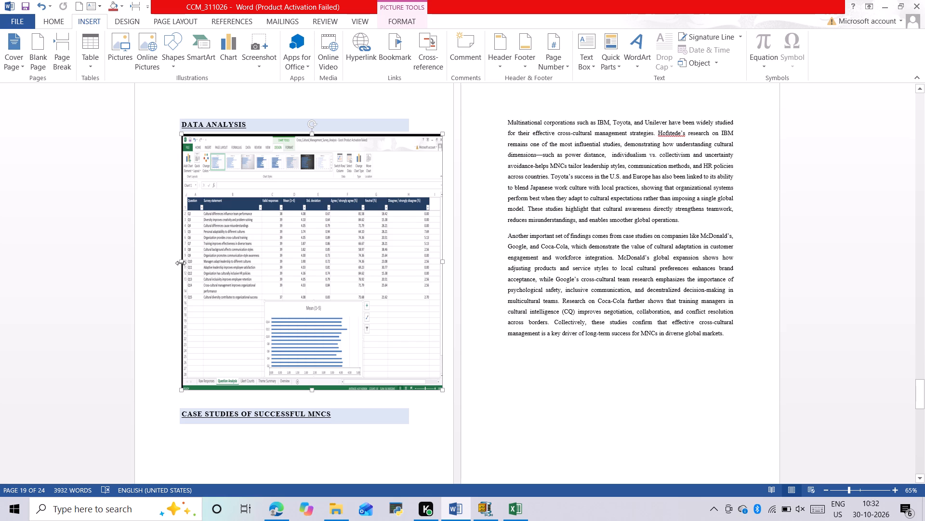
left_click_drag(181, 263, 186, 262)
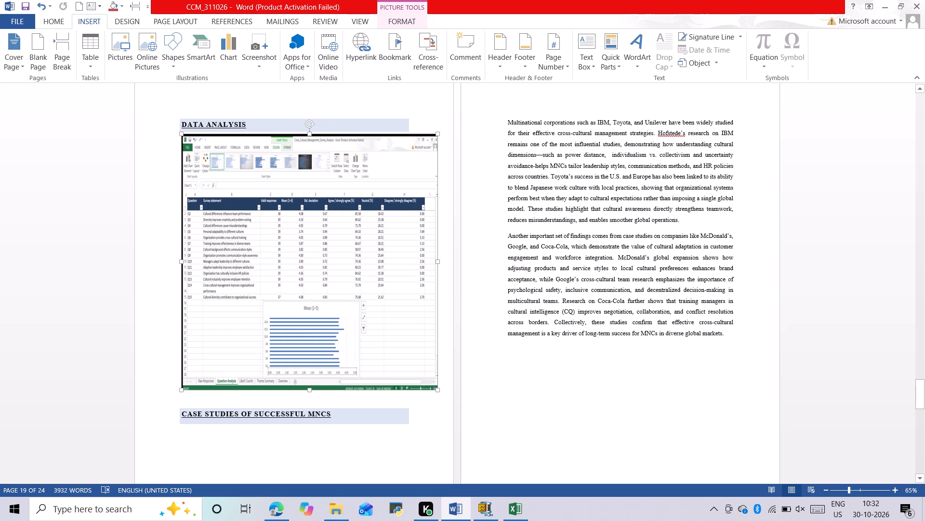
Add a new line after the screenshot in the Data Analysis section.
left_click(414, 112)
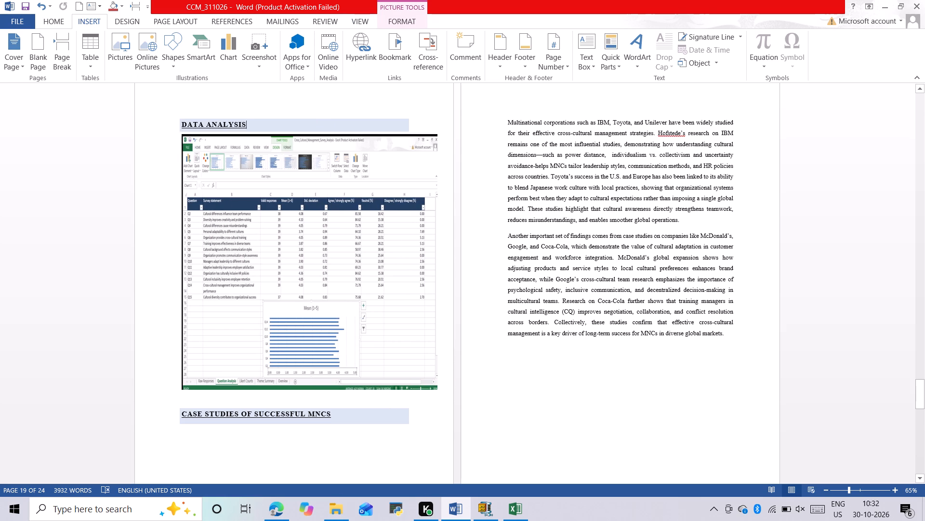
left_click(443, 266)
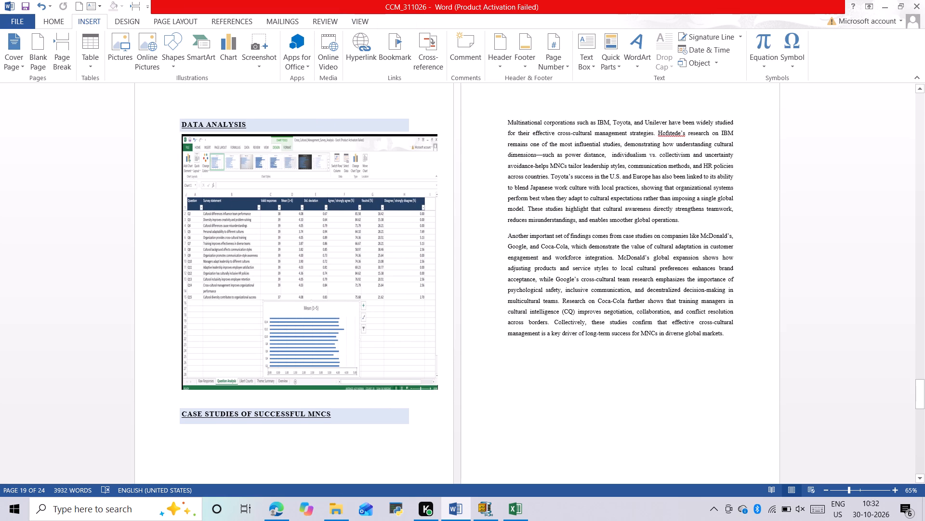
key("Return")
Switch to the Excel survey workbook and insert a 100% Stacked Bar chart of the Likert Counts table, with ratings 1–5 as categories.
key("alt+Tab")
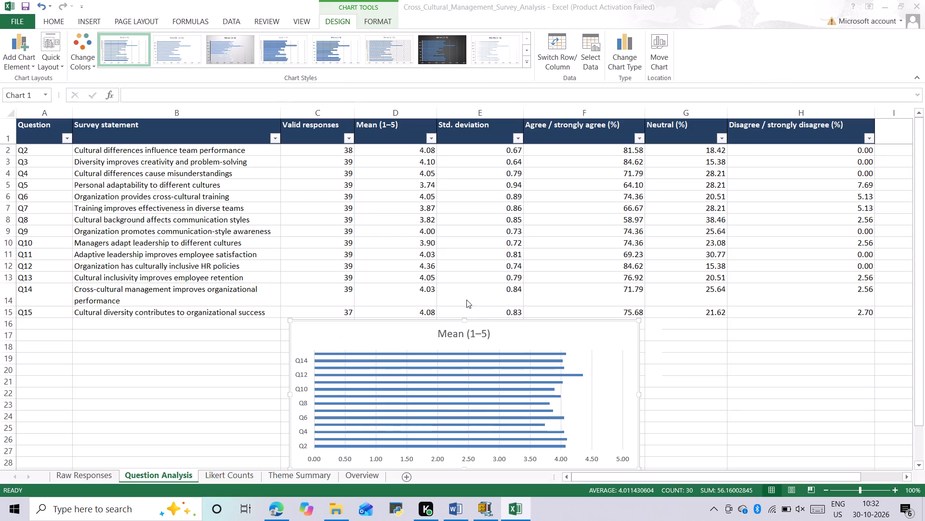
left_click(232, 481)
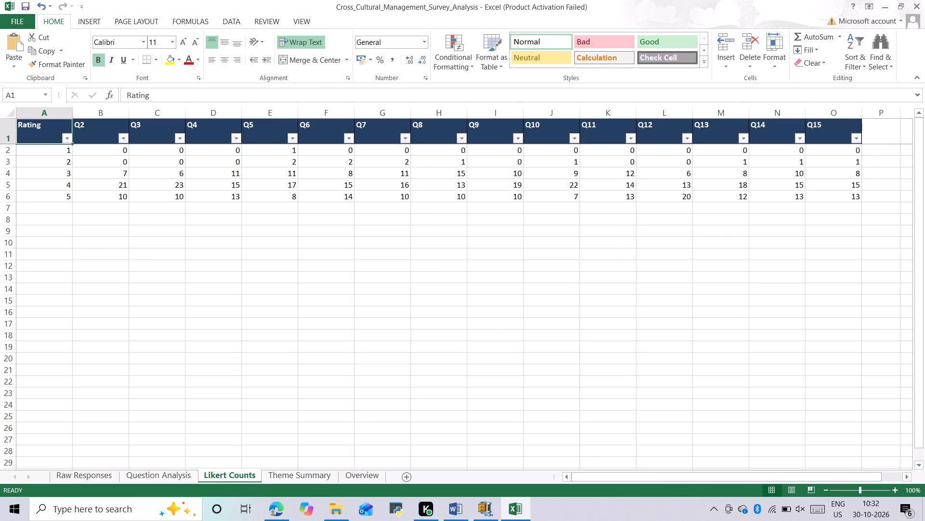
left_click_drag(43, 131, 883, 291)
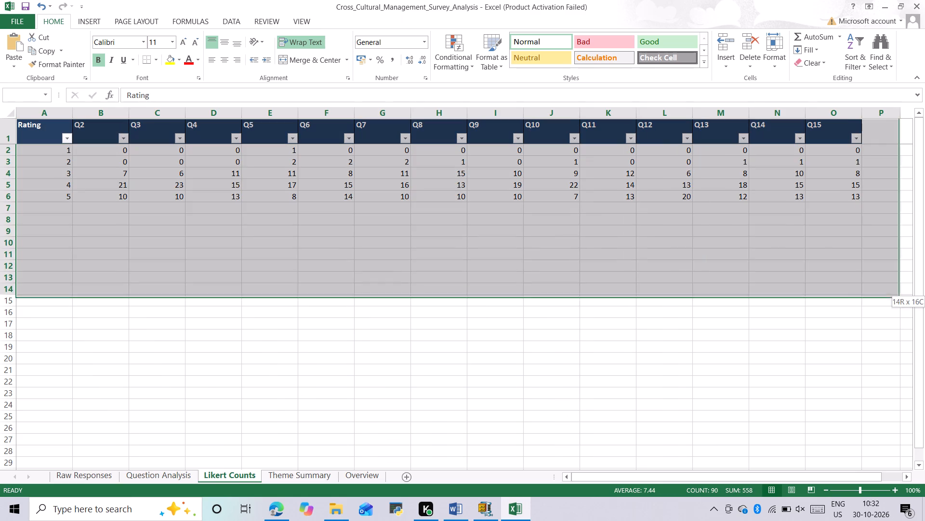
left_click_drag(883, 291, 844, 195)
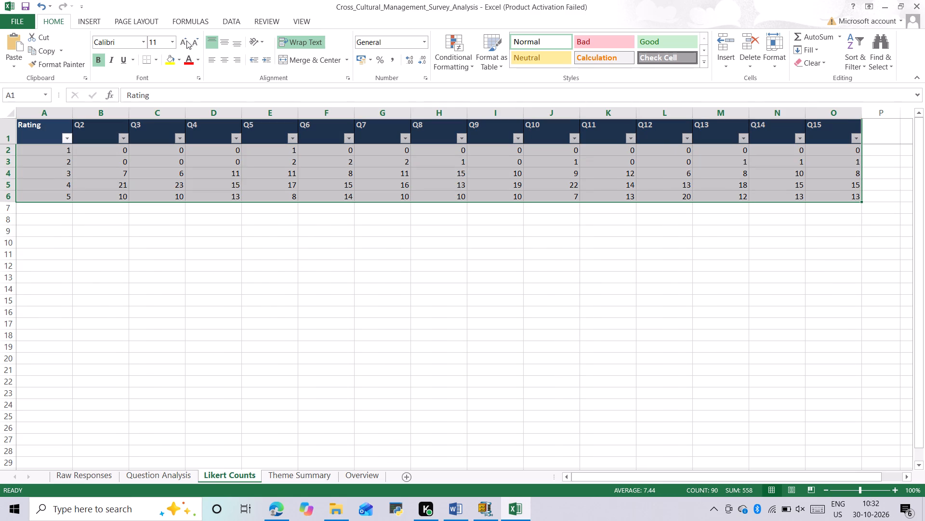
left_click(94, 22)
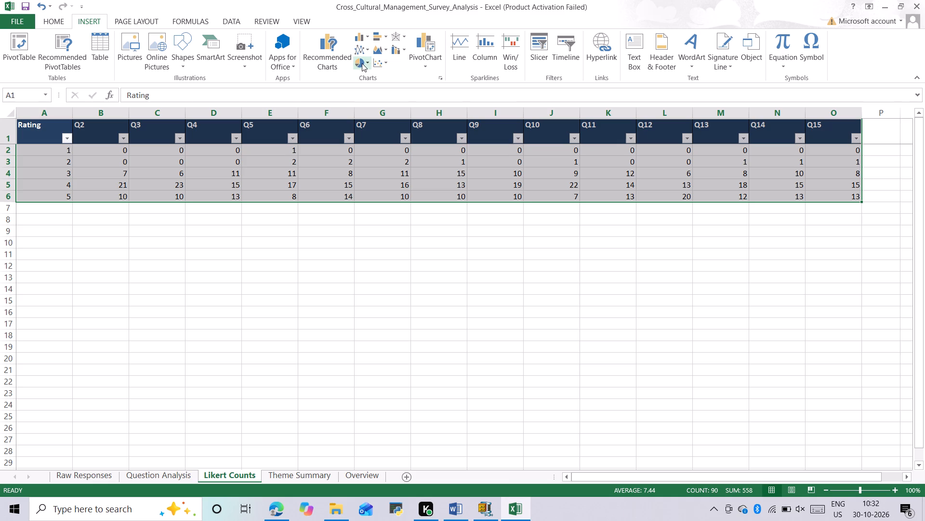
left_click(441, 77)
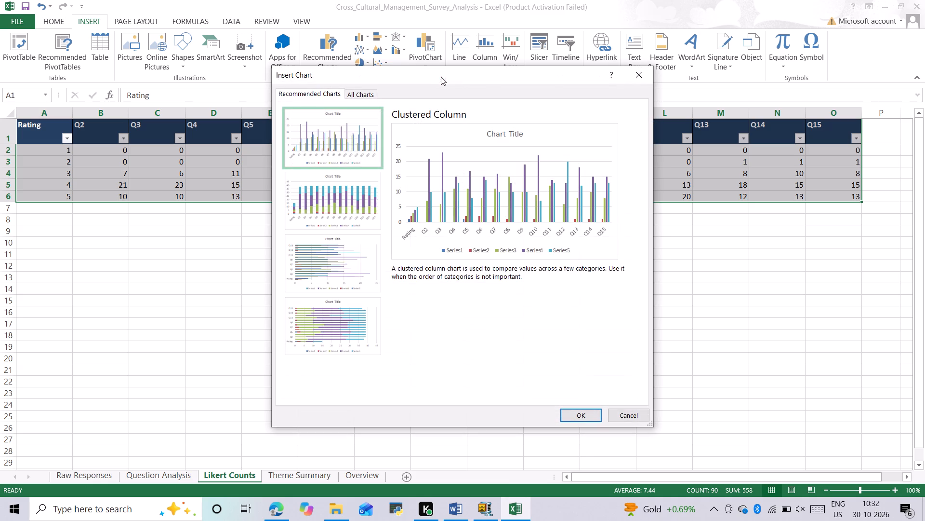
left_click(368, 91)
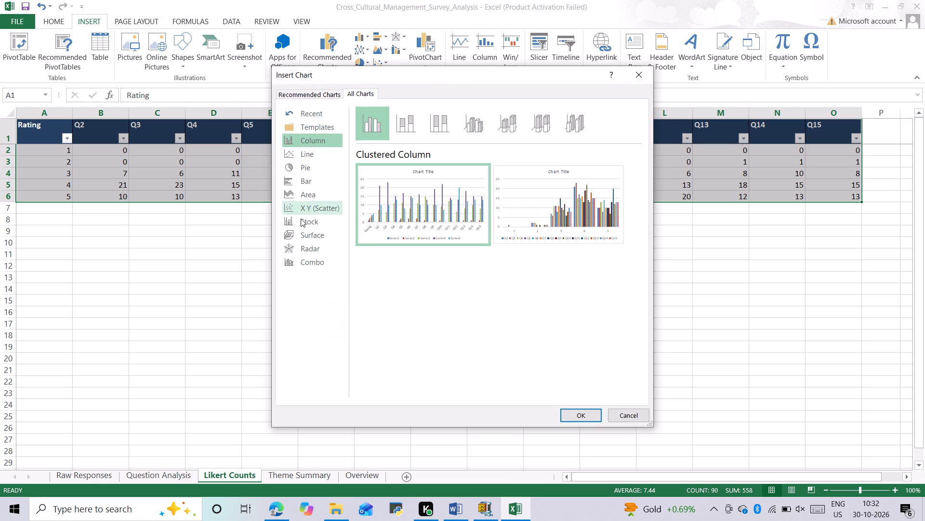
left_click(312, 178)
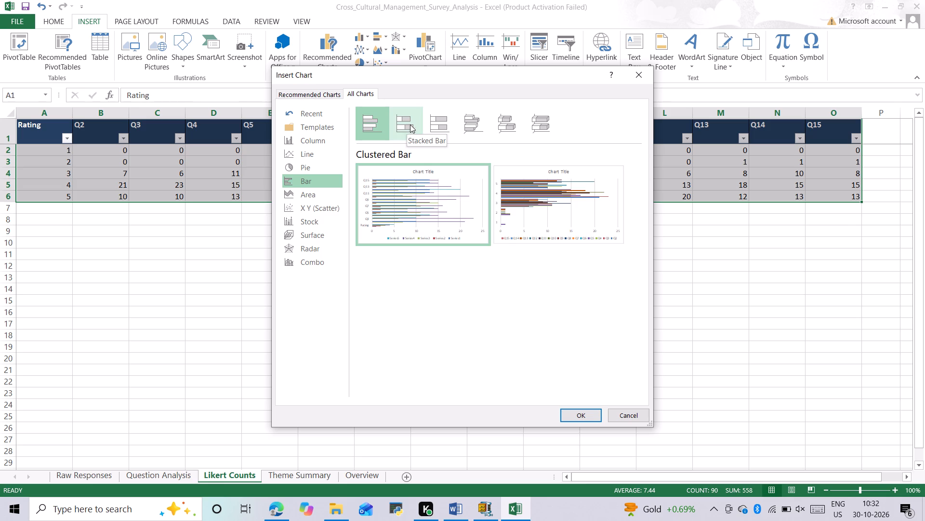
left_click(445, 125)
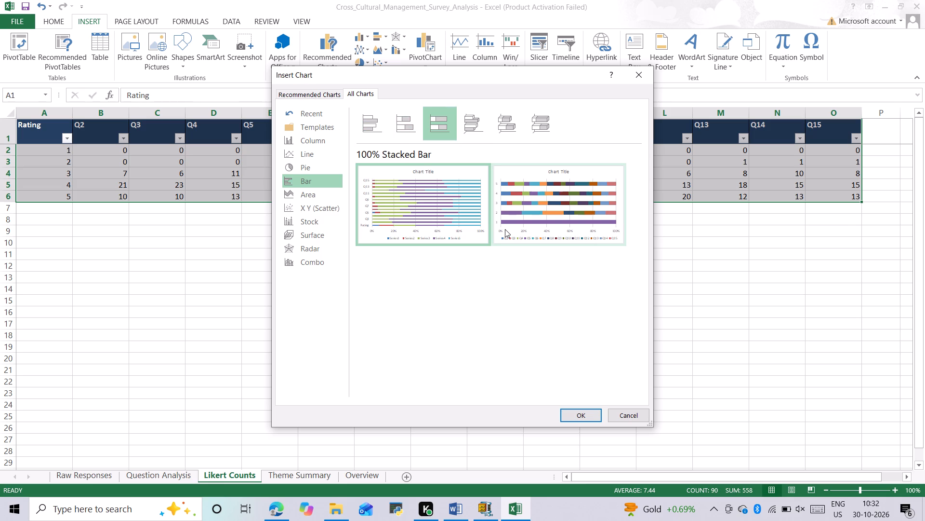
left_click(505, 229)
left_click(573, 418)
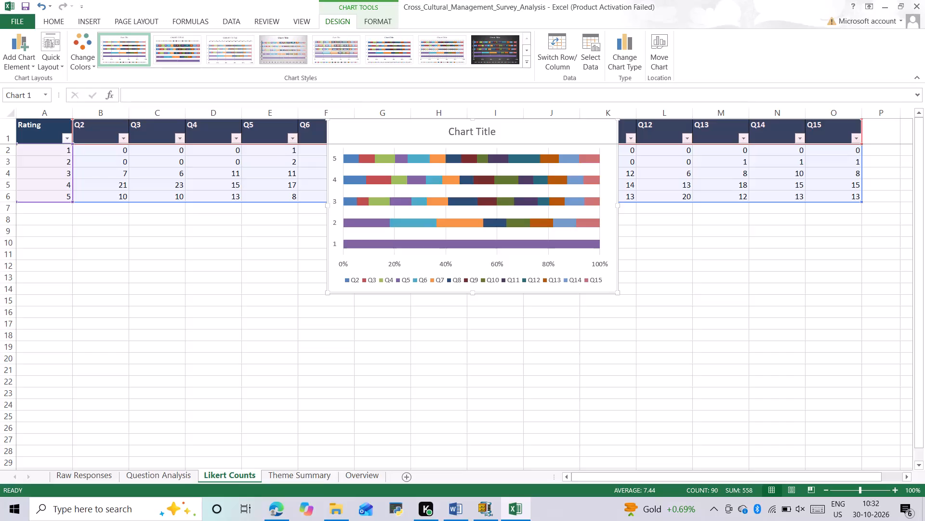
Move the stacked bar chart below the Likert Counts table so it no longer covers the data.
left_click(515, 137)
left_click_drag(526, 134, 511, 195)
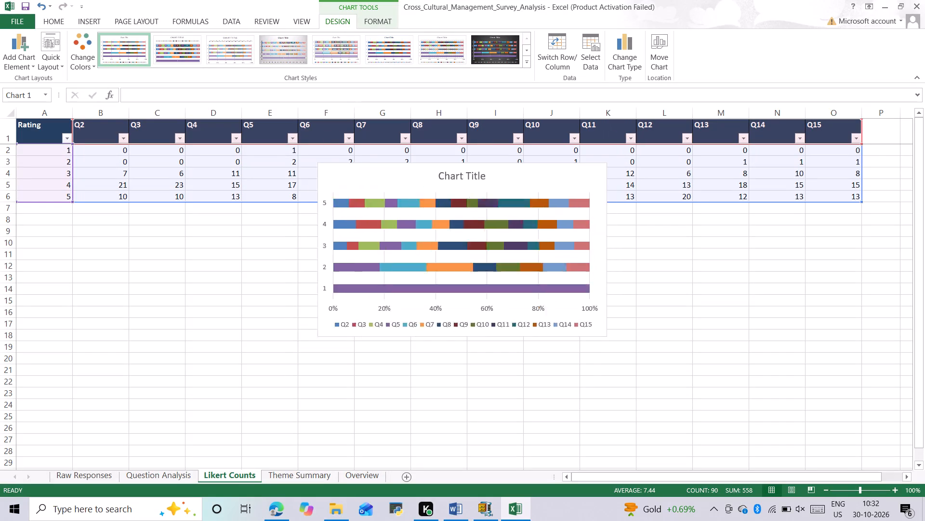
left_click_drag(511, 195, 490, 225)
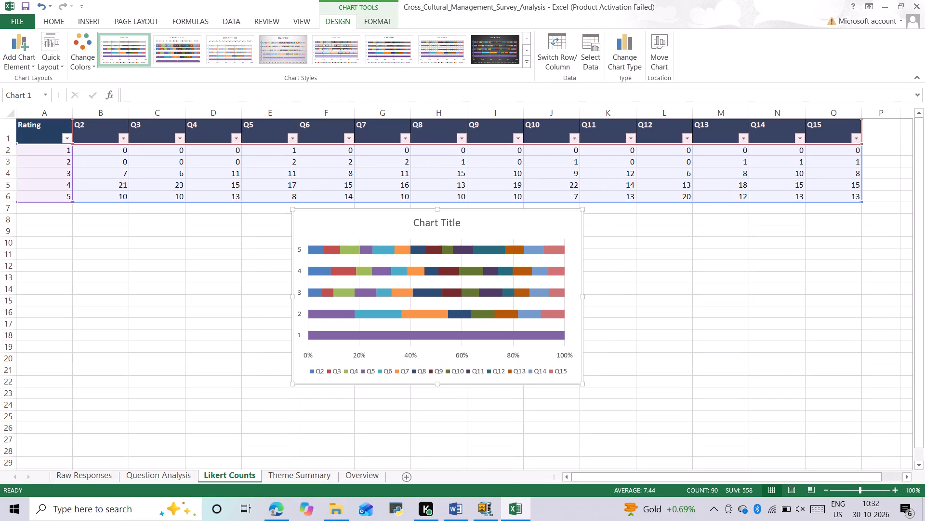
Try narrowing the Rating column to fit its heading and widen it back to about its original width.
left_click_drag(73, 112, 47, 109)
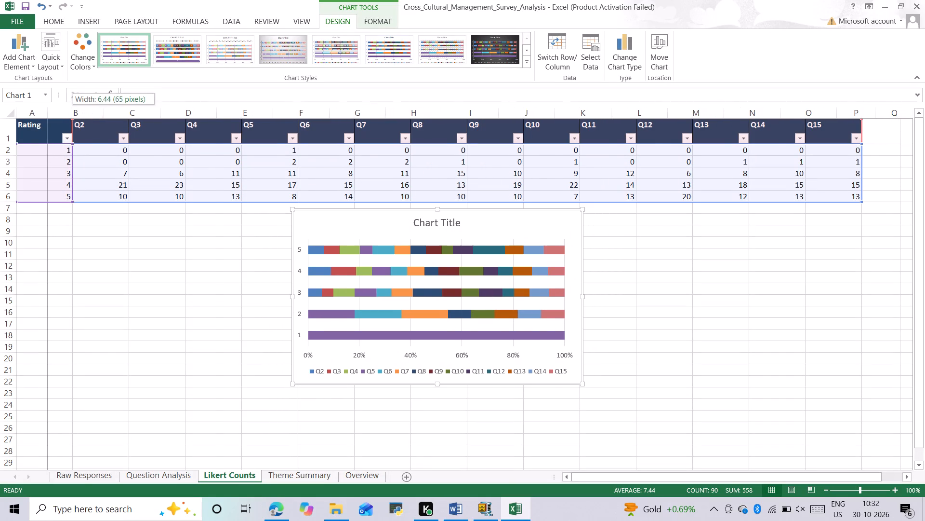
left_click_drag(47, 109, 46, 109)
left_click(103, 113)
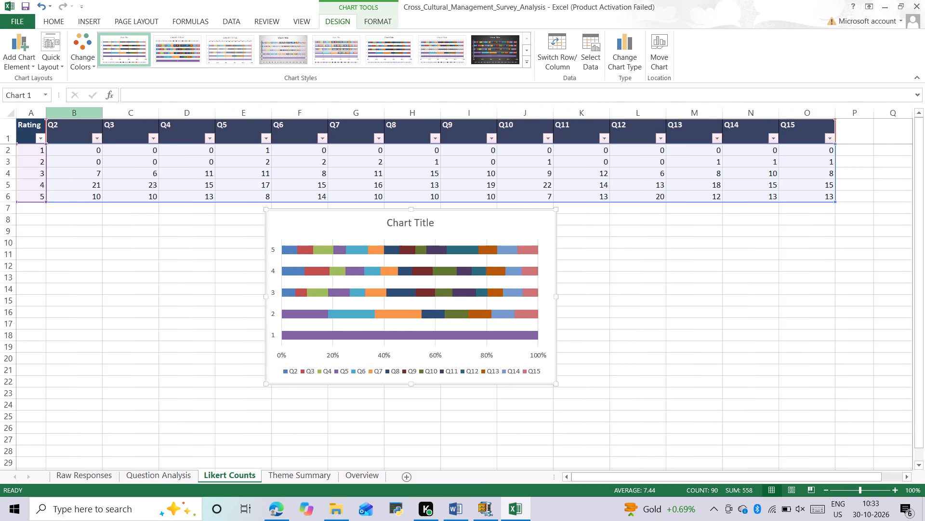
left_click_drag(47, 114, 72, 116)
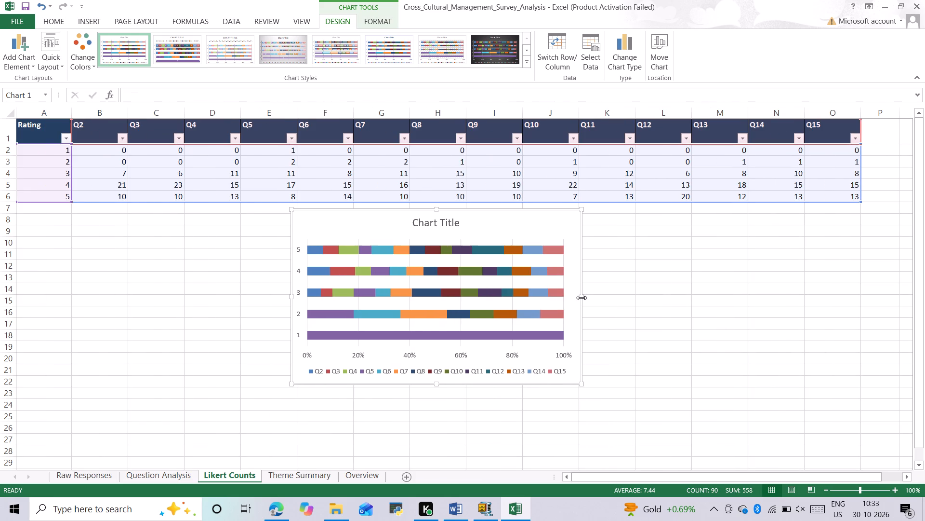
Enlarge the stacked bar chart to span about columns B to M and extend down to row 28.
left_click_drag(581, 298, 752, 301)
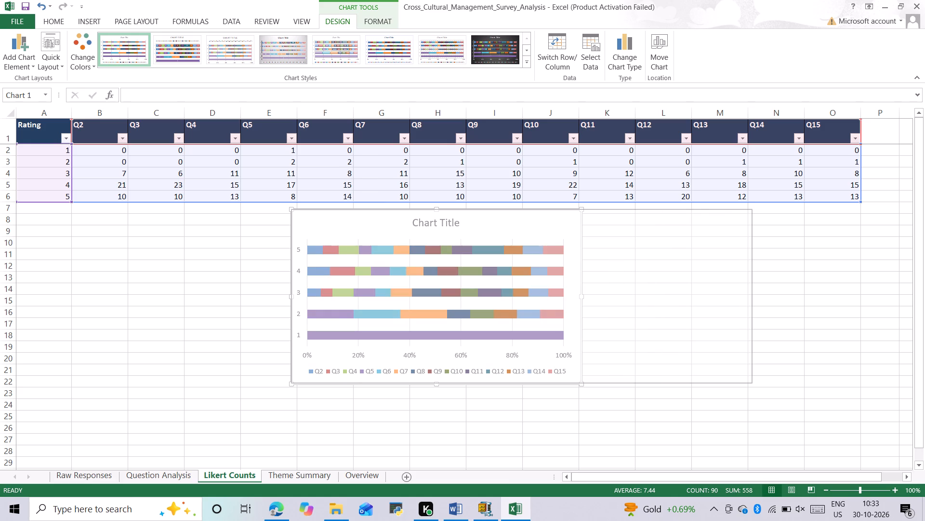
left_click_drag(752, 301, 749, 301)
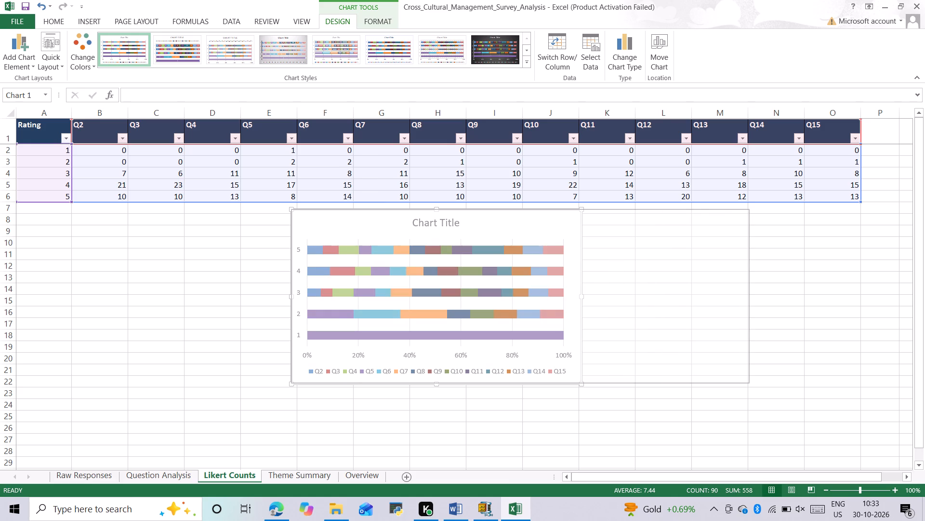
left_click_drag(291, 296, 85, 280)
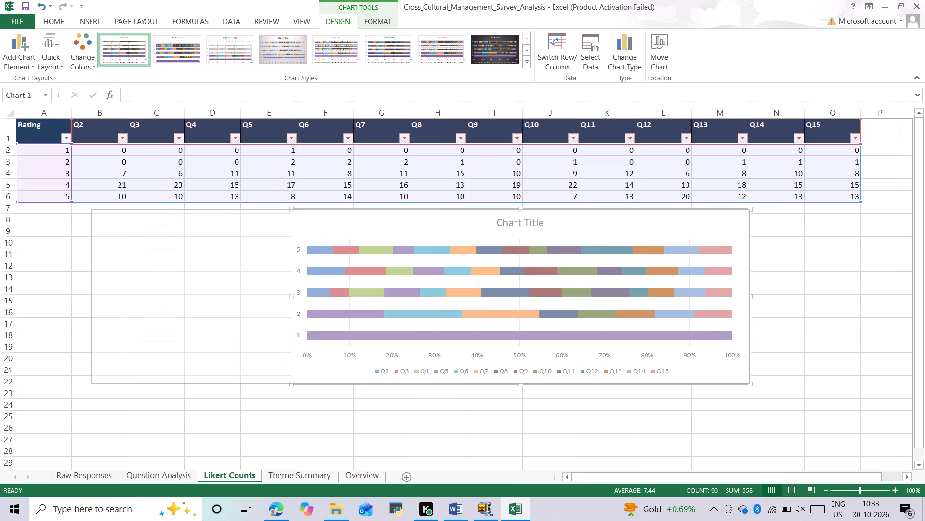
left_click_drag(85, 280, 80, 281)
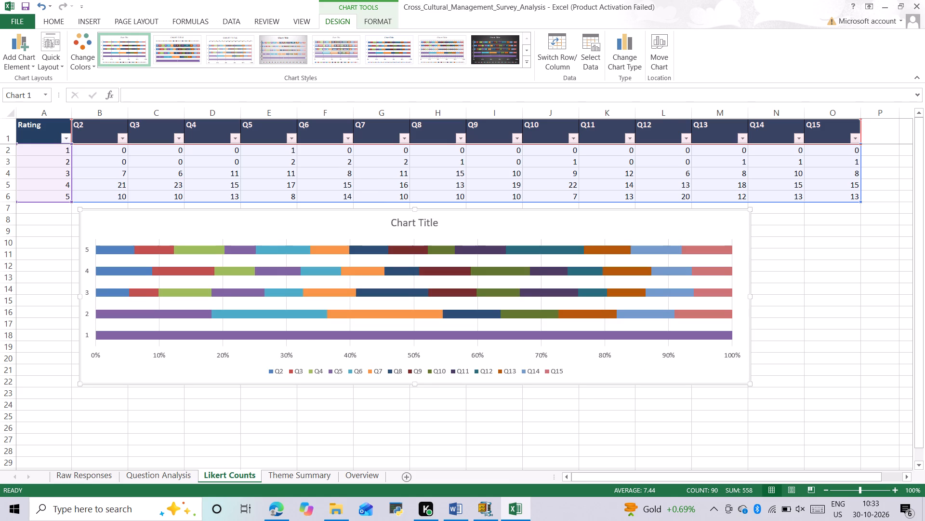
left_click_drag(416, 385, 426, 452)
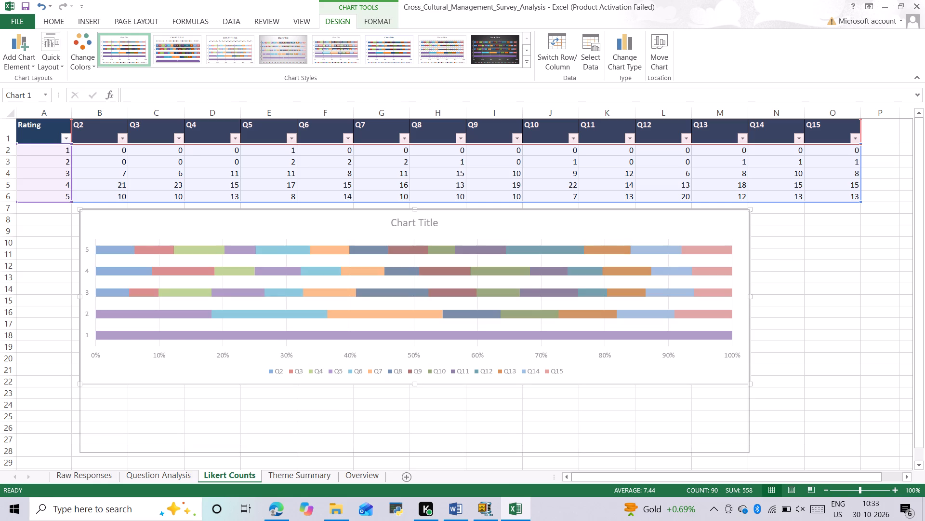
left_click_drag(426, 452, 426, 455)
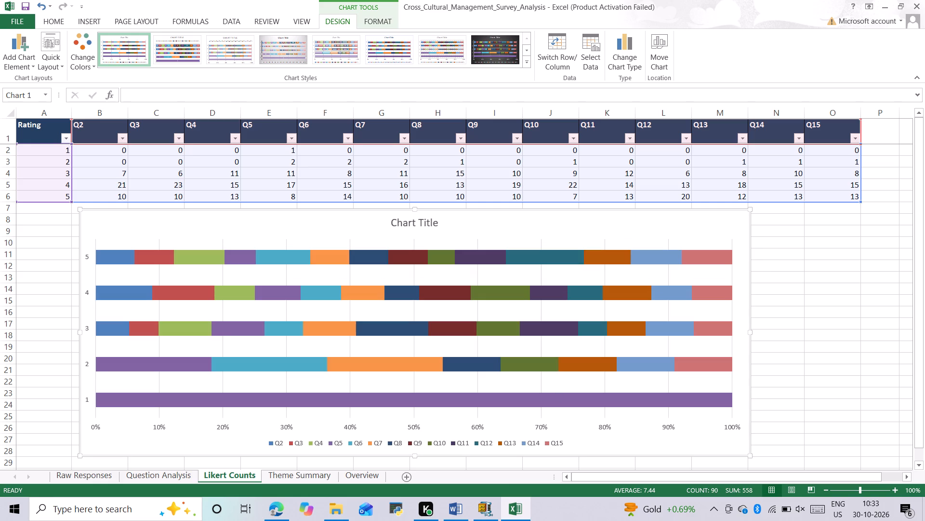
Capture a screenshot of the Likert Counts sheet with its table and stacked bar chart.
key("alt+super+Print")
left_click(809, 447)
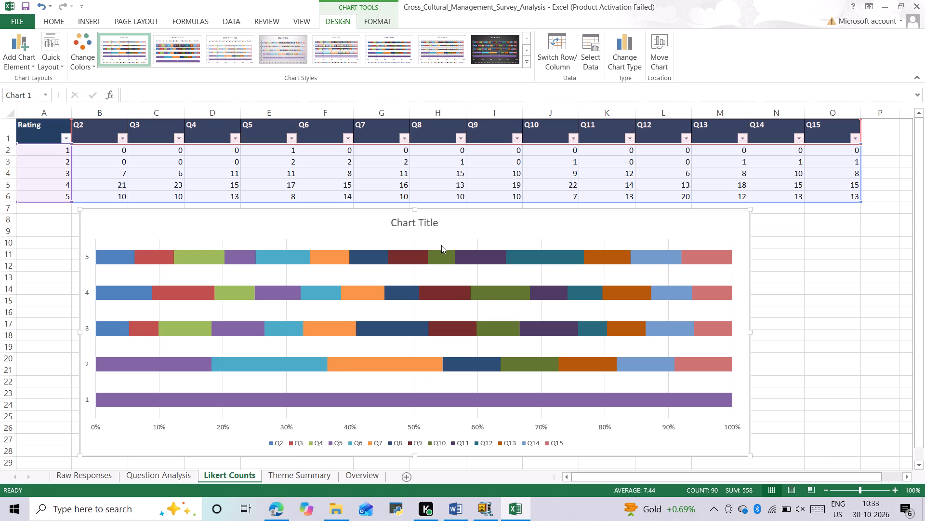
Switch to the Word report and paste the Likert Counts screenshot below the Question Analysis image in the Data Analysis section.
right_click(442, 245)
left_click(702, 206)
key("alt+Tab")
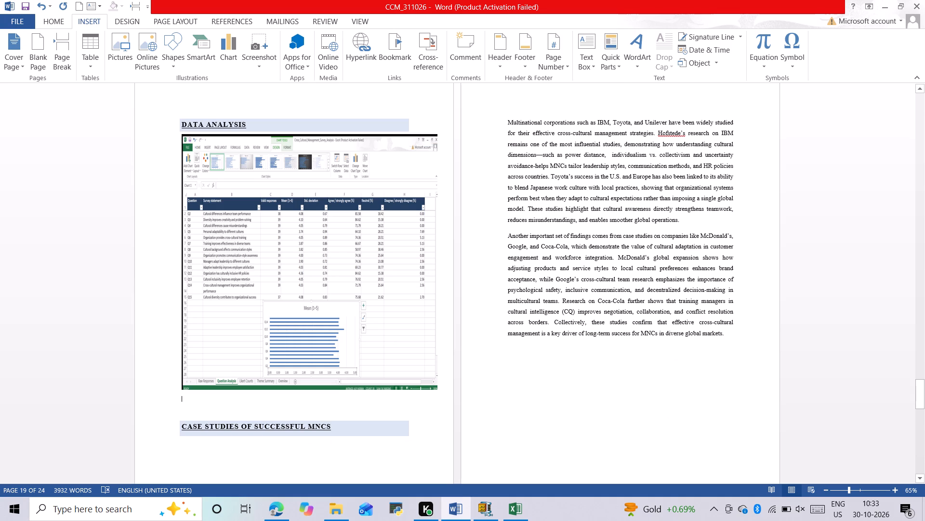
key("ctrl+v")
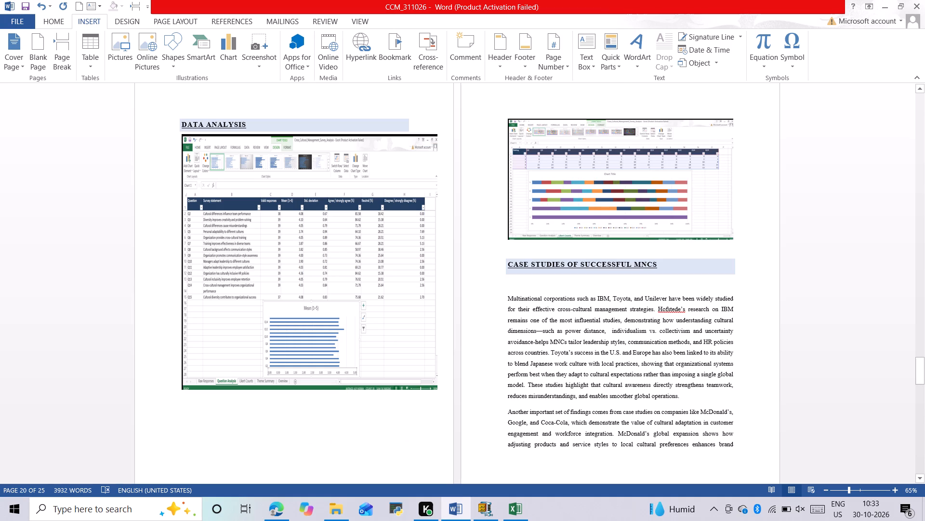
Stretch the Likert Counts image vertically to about twice its height and add a new line after it.
left_click(623, 178)
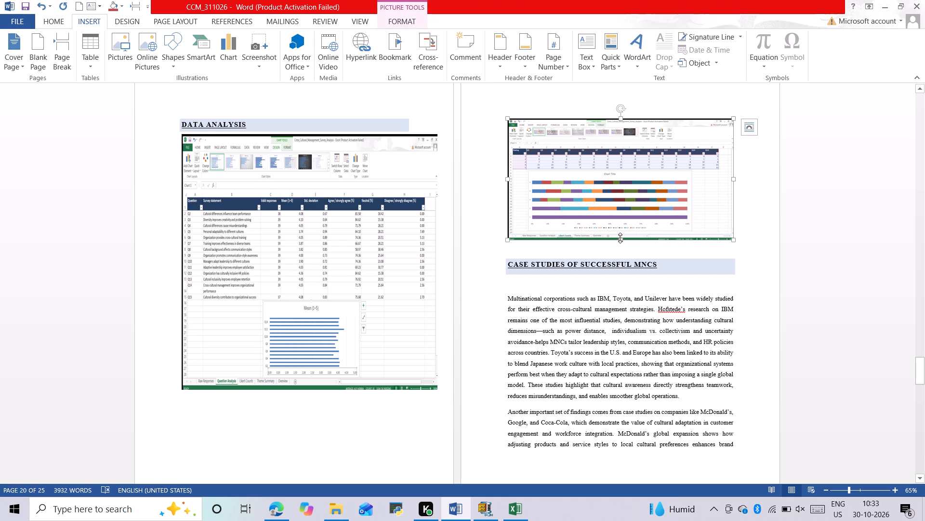
left_click_drag(620, 238, 637, 330)
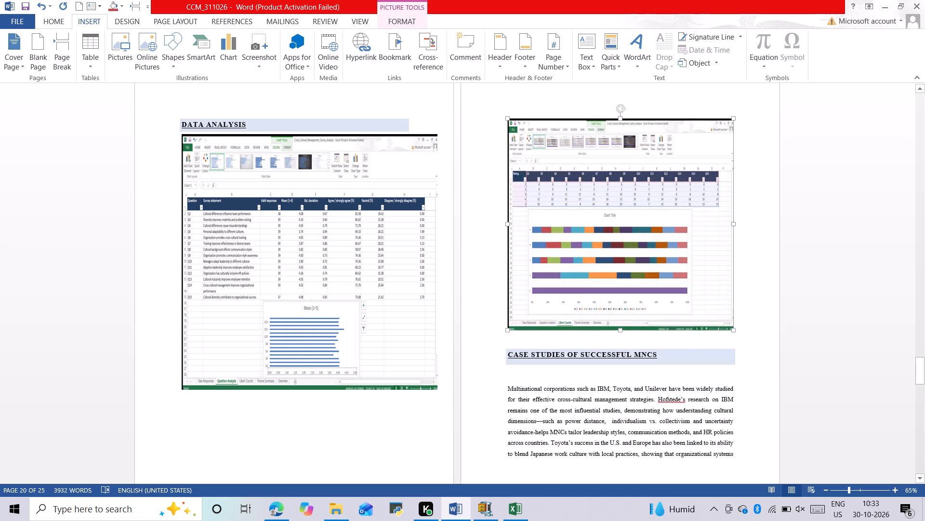
left_click_drag(637, 330, 640, 354)
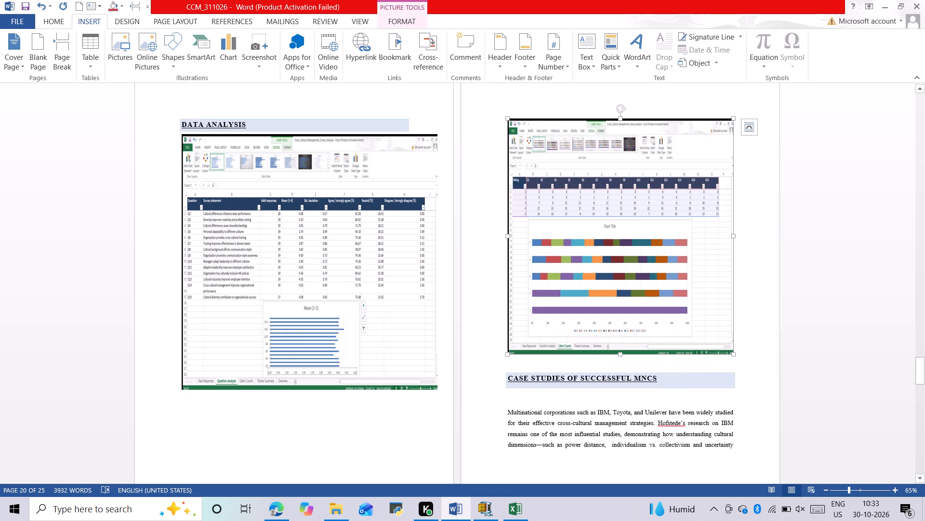
left_click(742, 337)
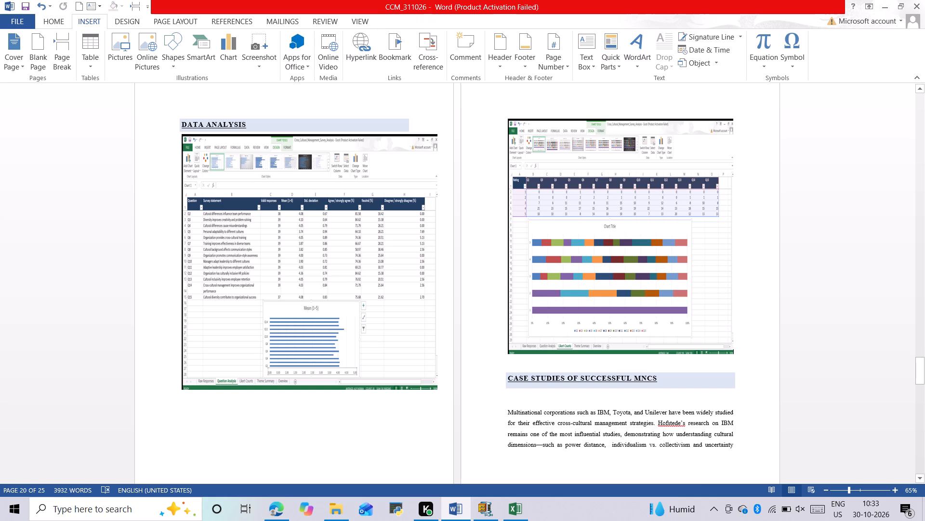
key("Return")
Switch to the Excel workbook and copy the Theme and Mean (1–5) columns, rows 1 to 9, from the Theme Summary sheet.
key("alt+Tab")
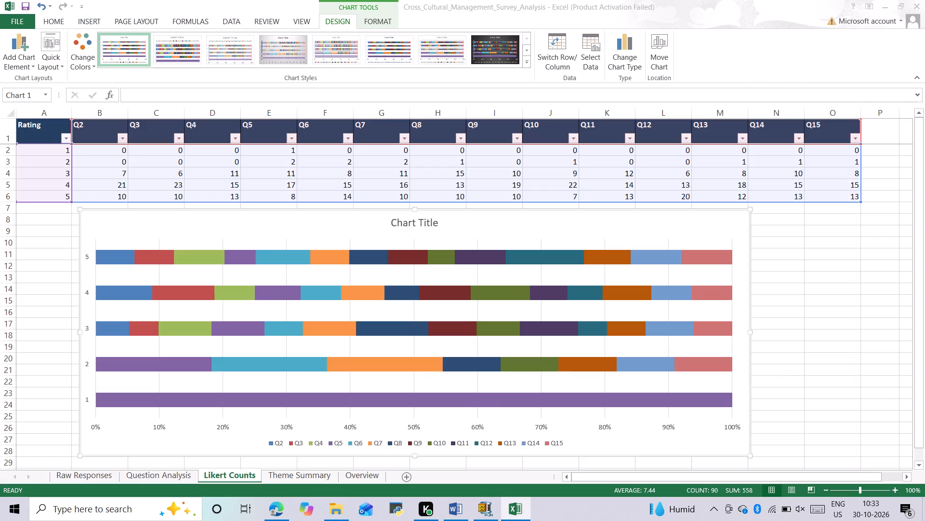
left_click(300, 478)
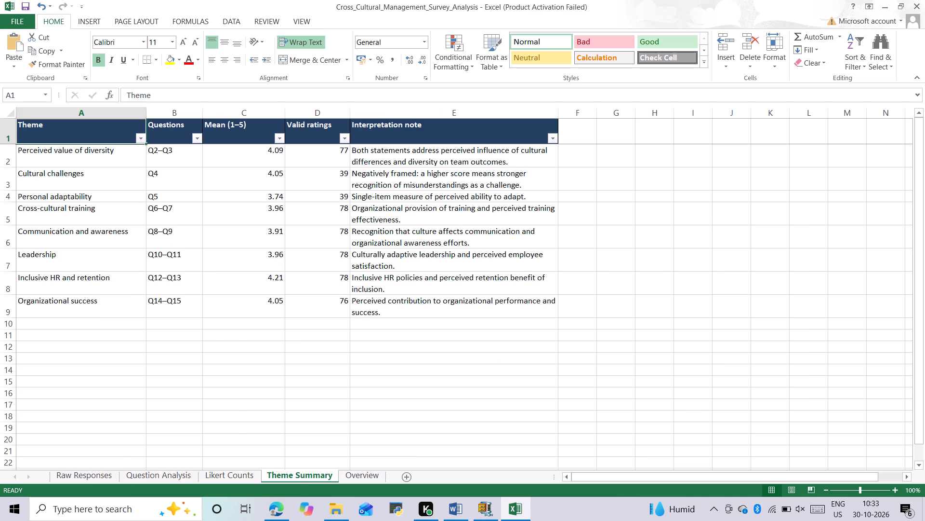
left_click_drag(52, 136, 93, 297)
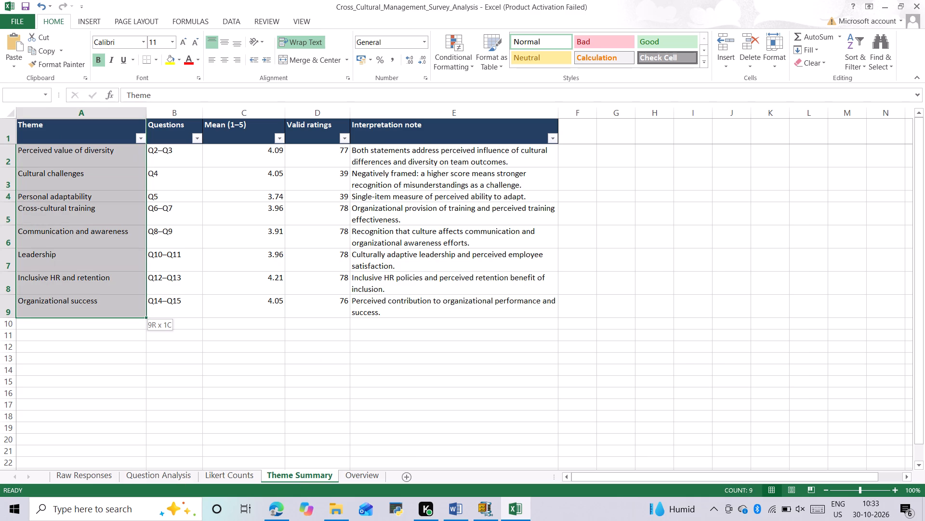
left_click_drag(93, 297, 92, 297)
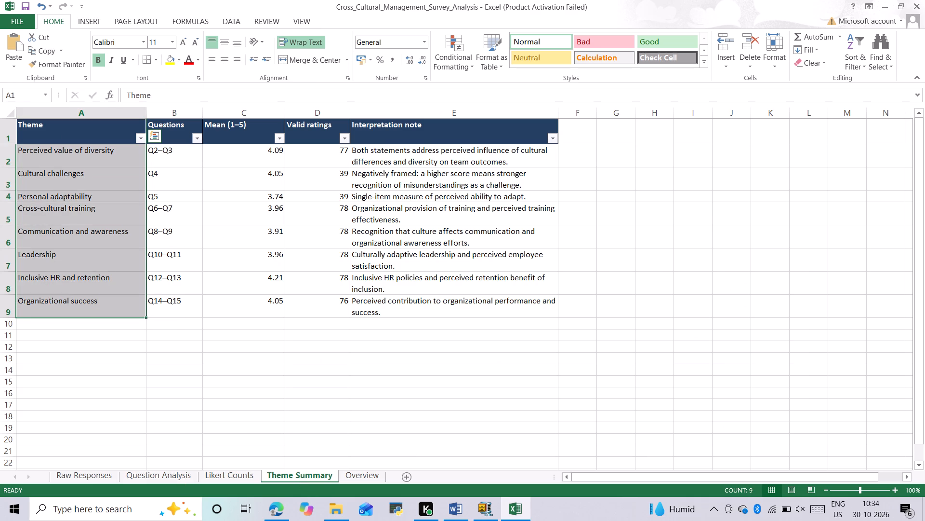
left_click_drag(257, 132, 260, 305, "ctrl")
key("ctrl+c")
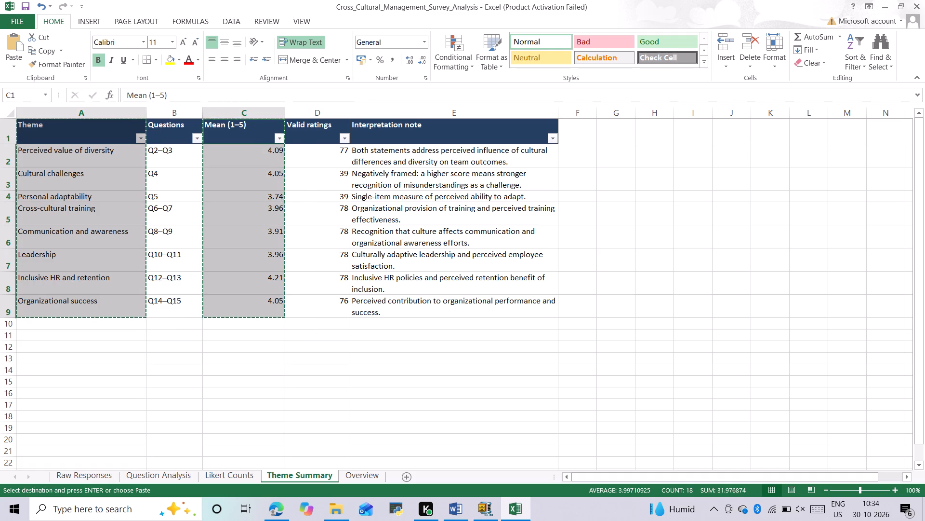
Add a new worksheet after Theme Summary and name it theme_summery.
left_click(405, 476)
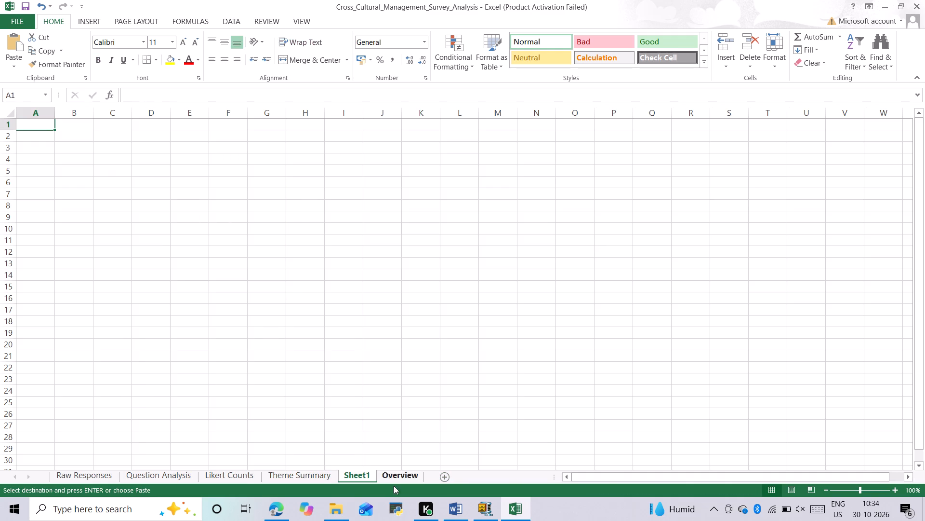
left_click(367, 475)
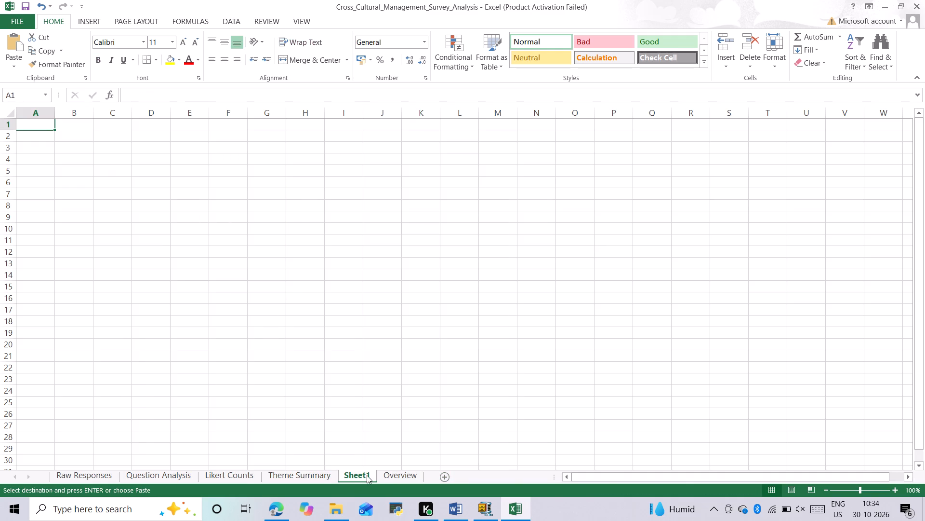
double_click(367, 475)
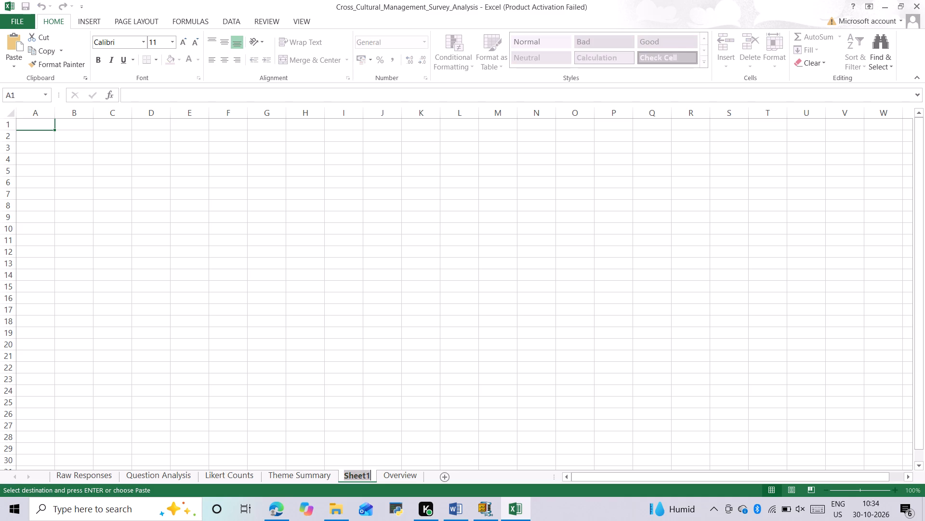
type("theme")
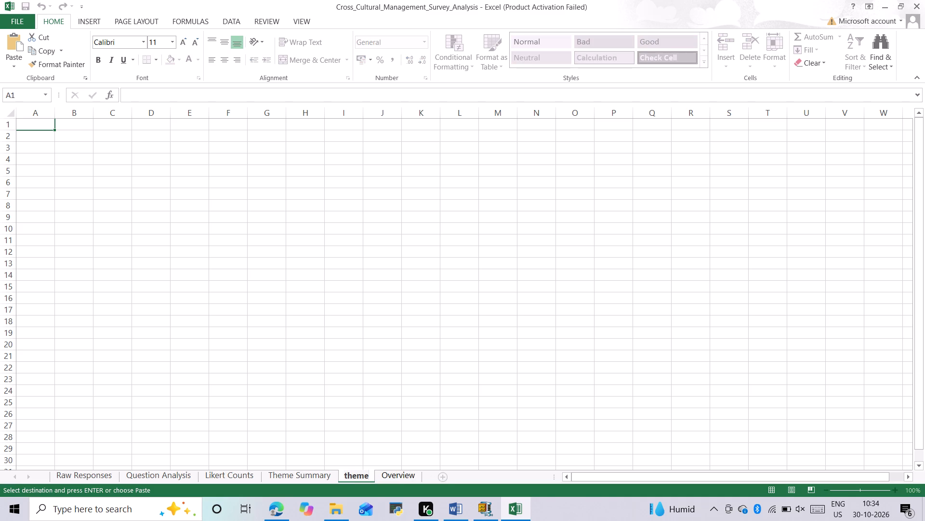
type("_summery")
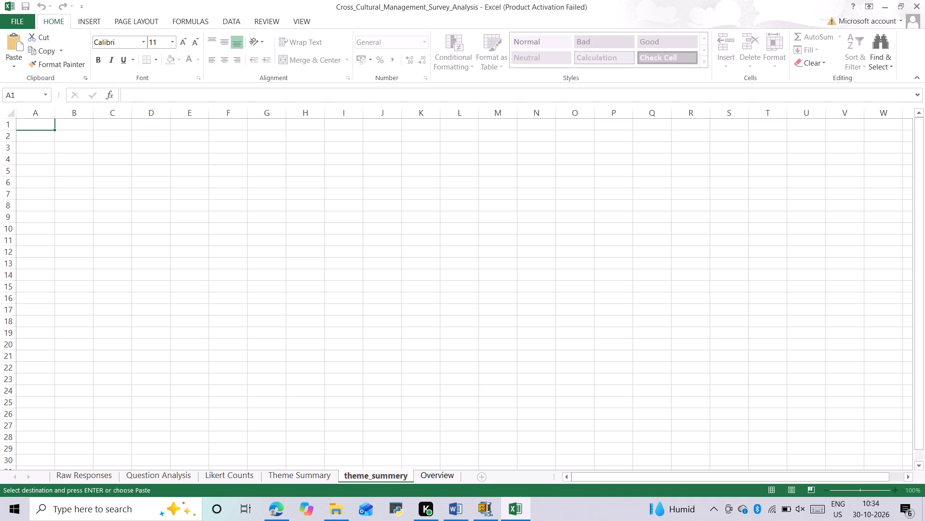
Paste the copied Theme and Mean (1–5) data into the theme_summery sheet starting at cell A1.
left_click(45, 121)
key("ctrl+v")
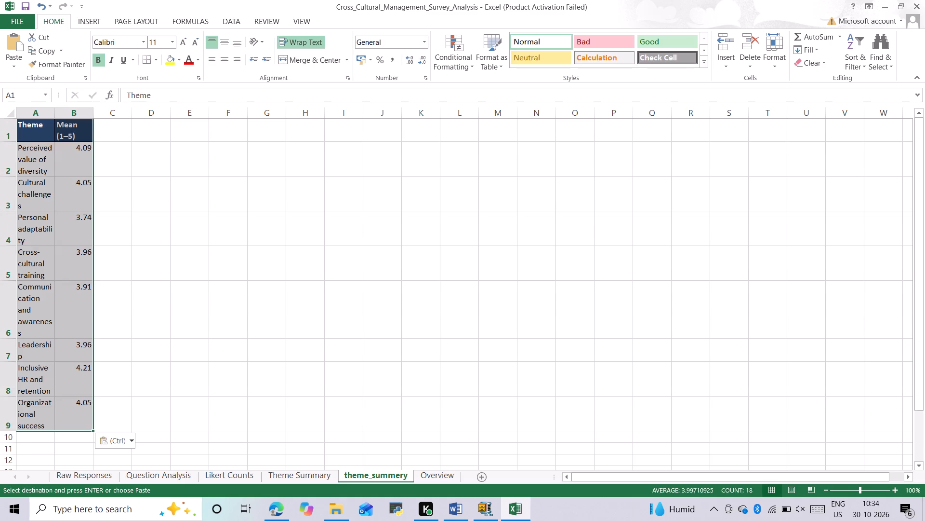
left_click(137, 159)
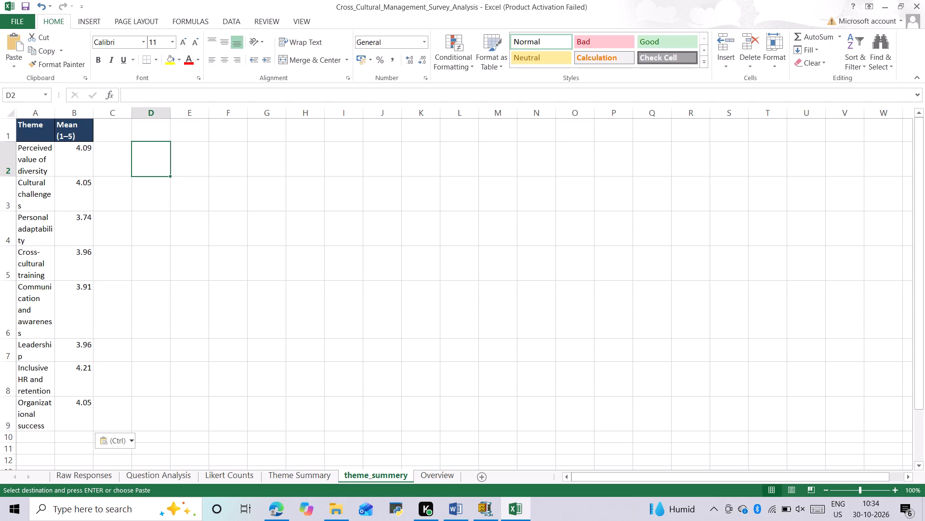
Insert a clustered bar chart from the Theme and Mean (1–5) data in A1:B9, with the themes as categories.
left_click_drag(40, 126, 79, 421)
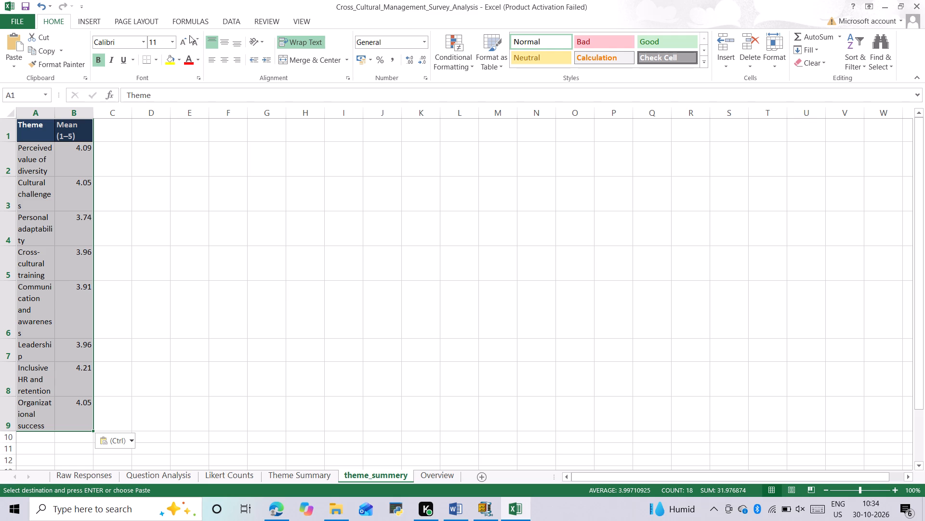
left_click(96, 15)
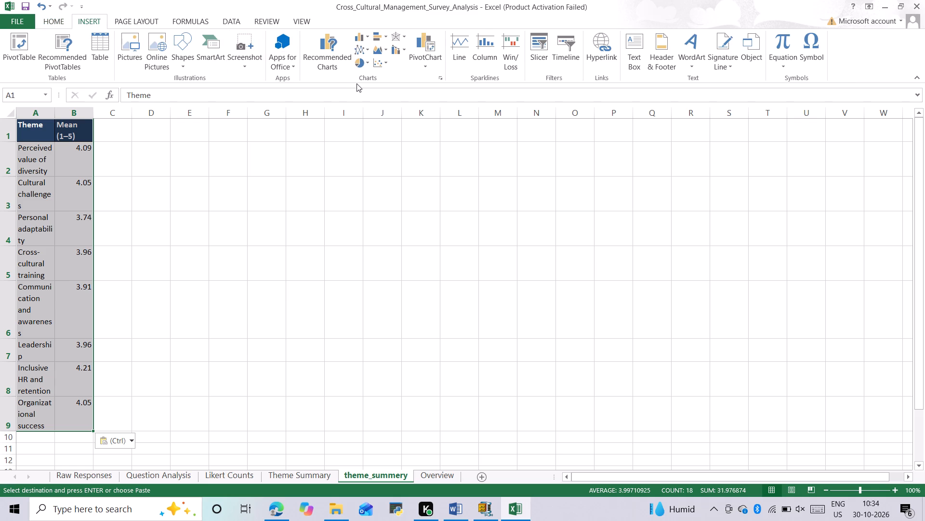
left_click(442, 82)
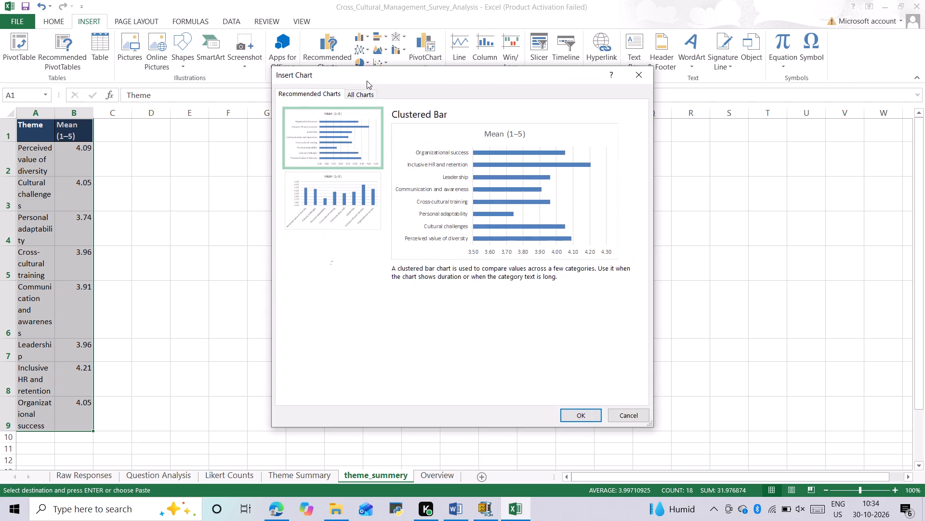
left_click(371, 95)
left_click(330, 179)
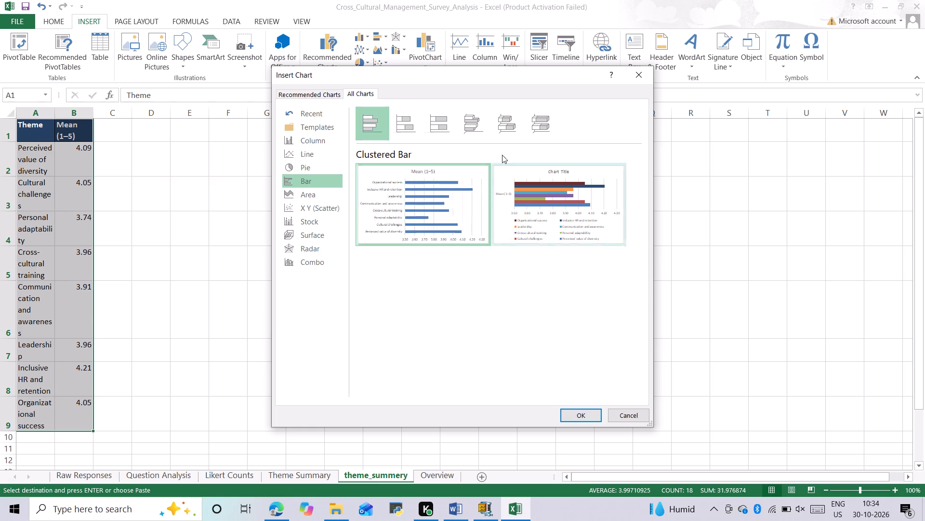
left_click(435, 206)
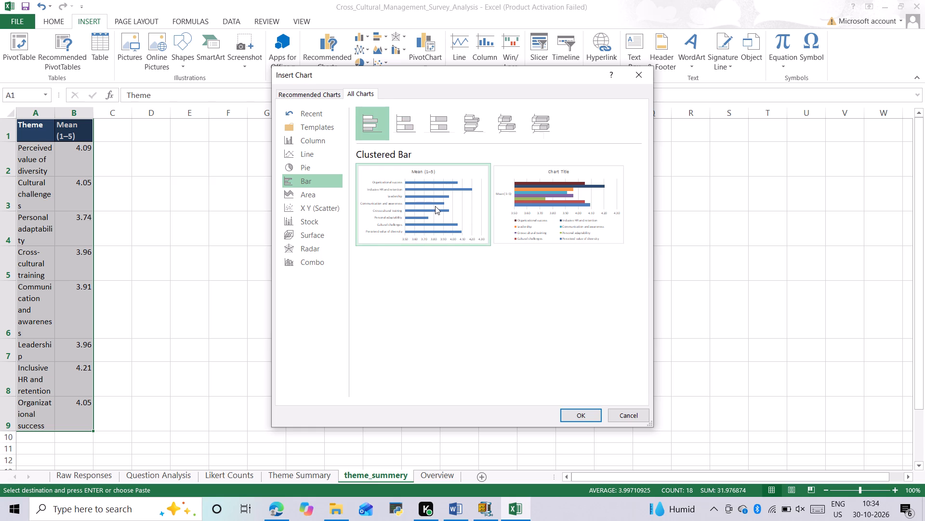
left_click(579, 412)
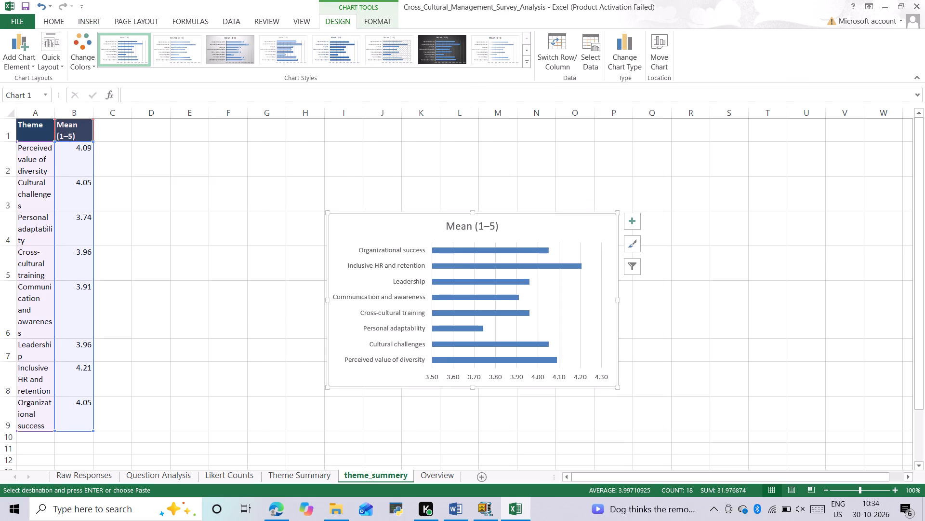
Widen columns A and B so the theme names and the Mean (1–5) heading each fit on one line.
left_click_drag(54, 110, 137, 114)
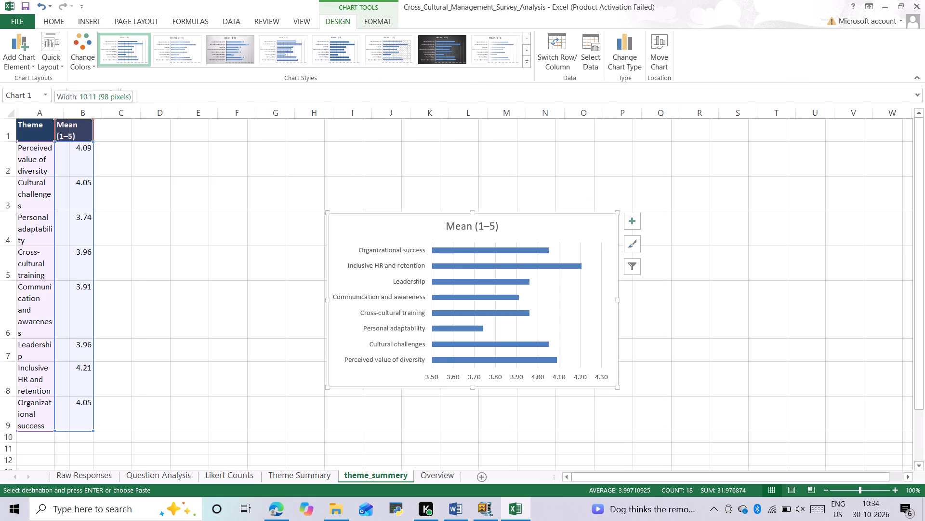
left_click_drag(137, 114, 203, 135)
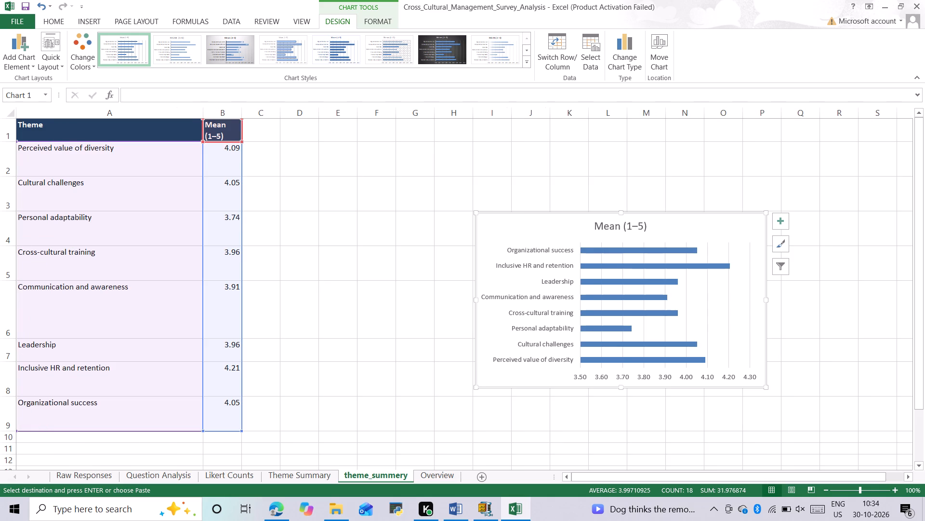
left_click_drag(243, 112, 284, 122)
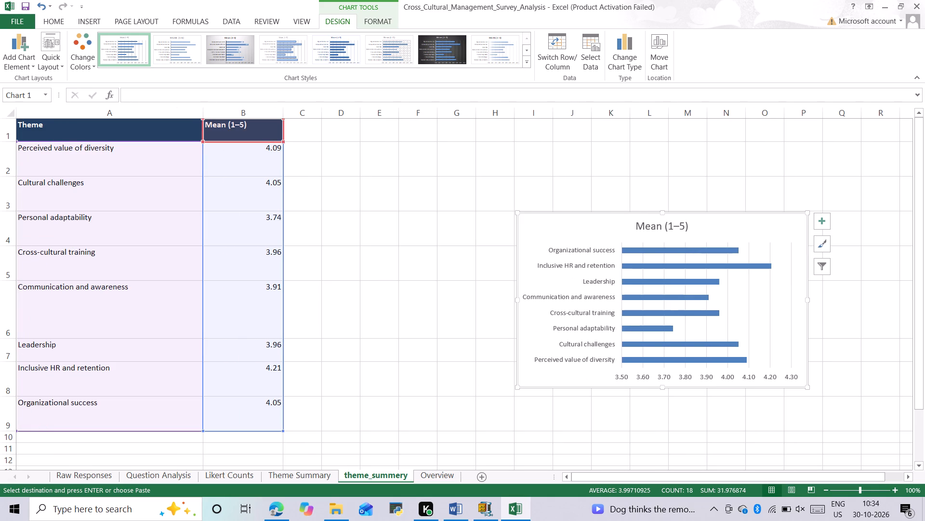
left_click_drag(205, 115, 159, 114)
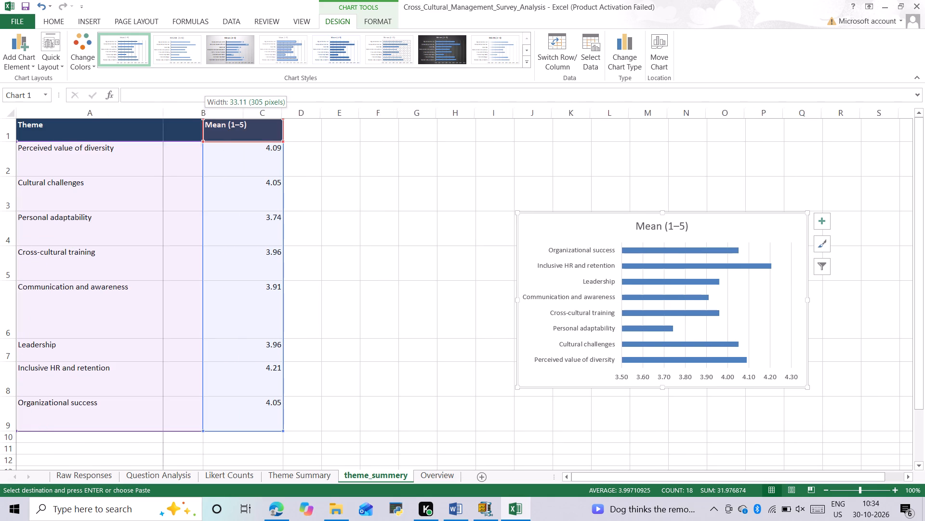
left_click_drag(159, 114, 154, 114)
Move the bar chart beside the theme table and extend its height down to row 9, spanning about columns C to J.
left_click_drag(596, 289, 489, 245)
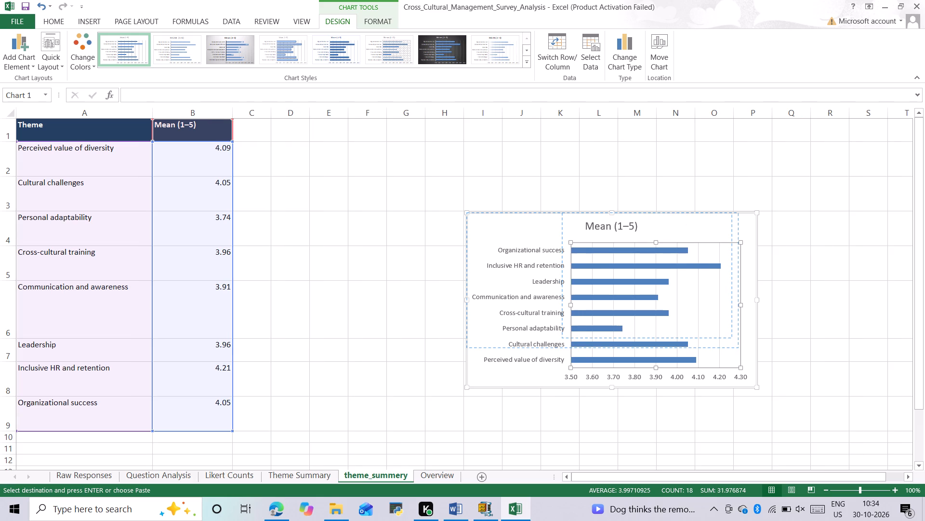
left_click_drag(489, 245, 577, 327)
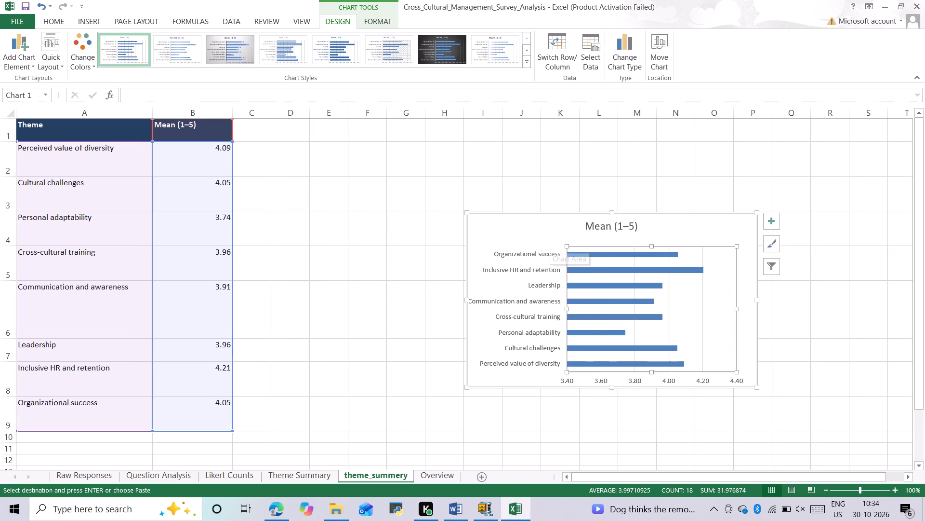
left_click_drag(550, 244, 321, 154)
left_click_drag(382, 299, 387, 428)
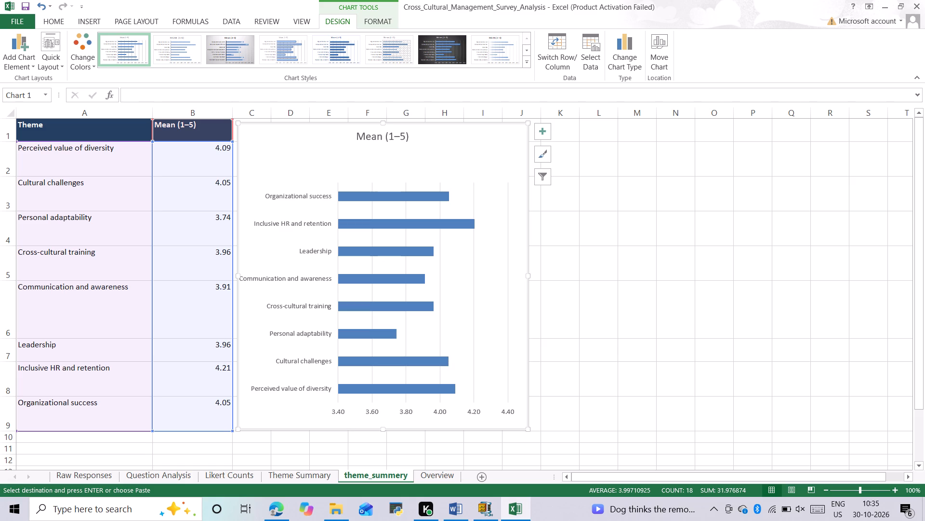
double_click(530, 276)
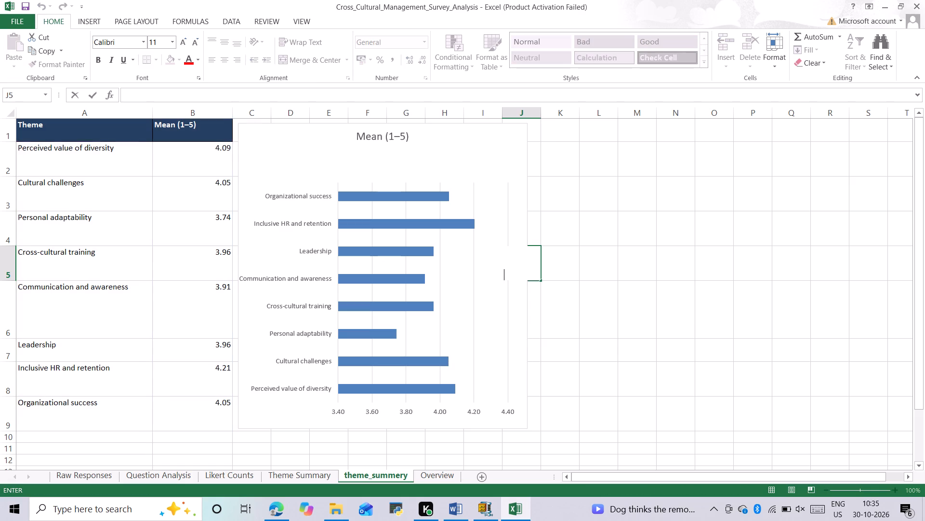
left_click(555, 292)
key("Escape")
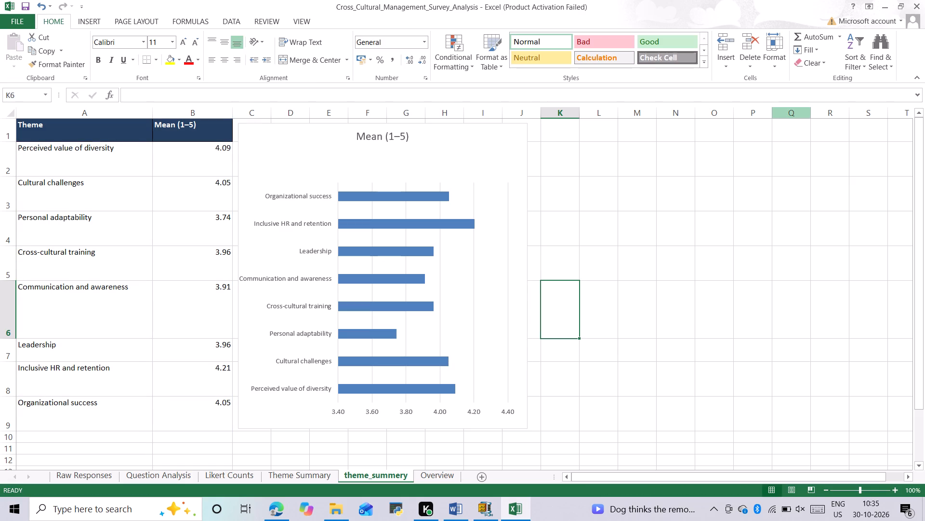
Capture a screenshot of the theme_summery sheet with its table and bar chart.
key("alt+super+Print")
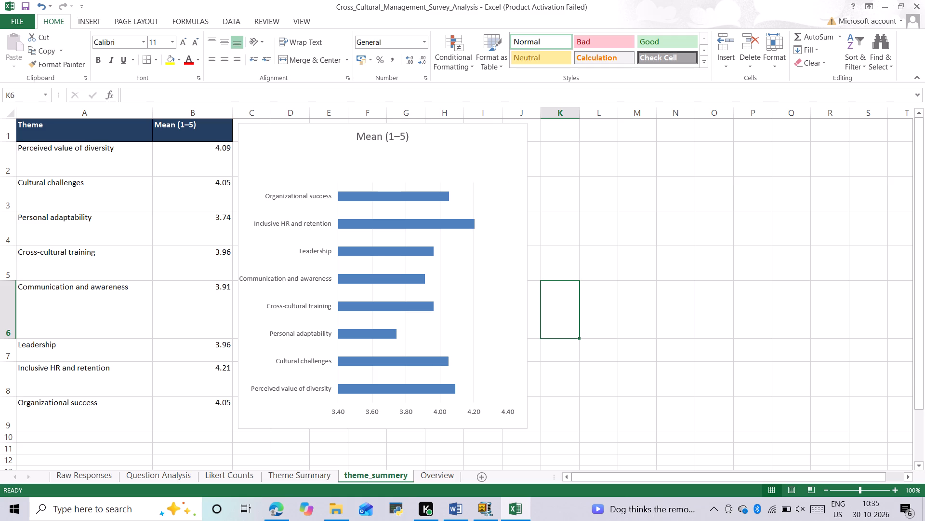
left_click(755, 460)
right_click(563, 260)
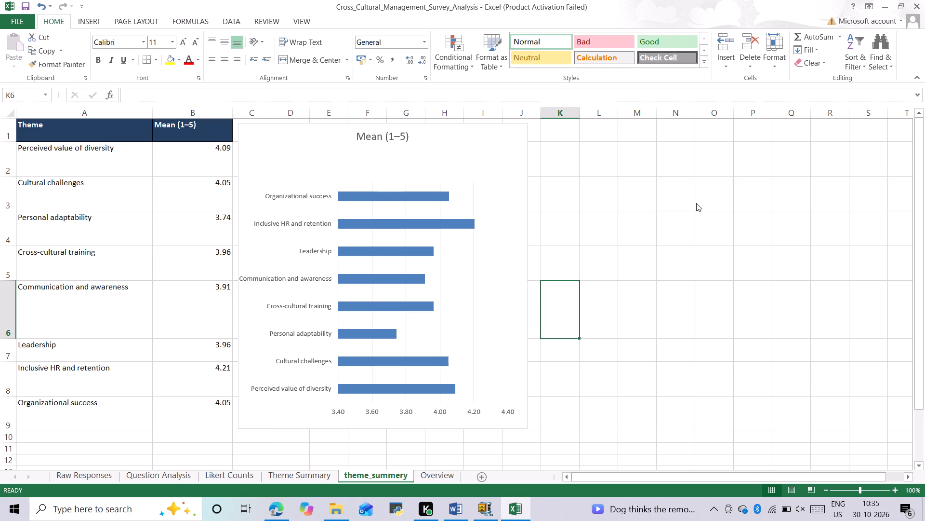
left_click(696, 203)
Switch to the Word report and paste the copied screenshot after the Likert Counts picture in the Data Analysis section.
key("alt+Tab")
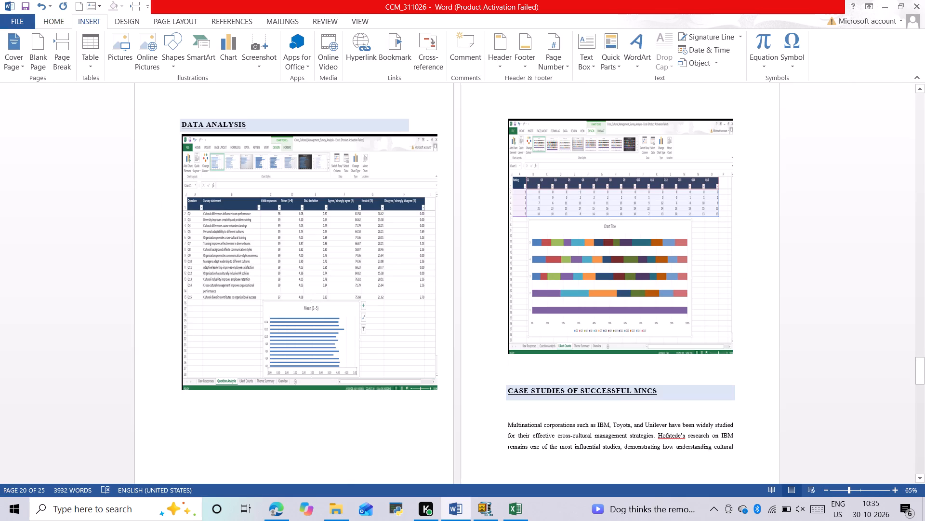
key("ctrl+v")
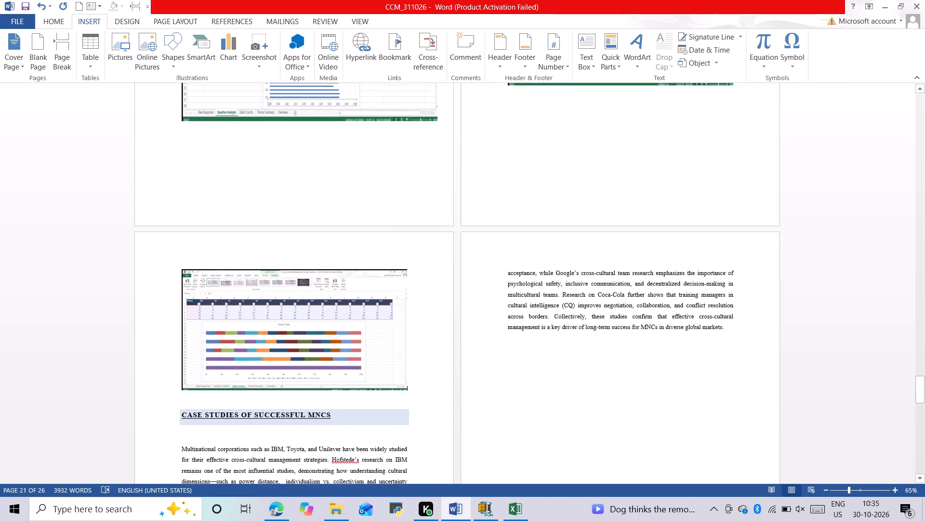
Stretch the newly pasted picture until its height nearly matches its width, and add an empty line between it and the Case Studies heading.
left_click(287, 341)
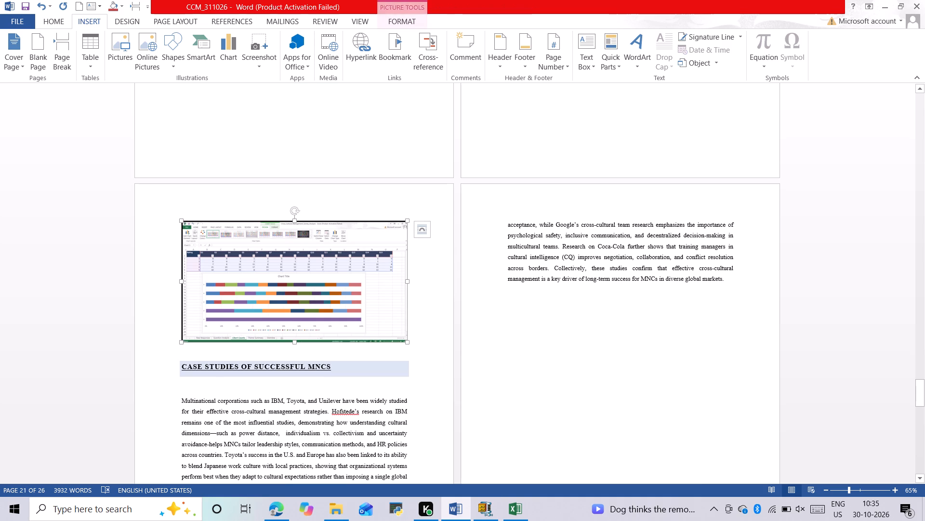
left_click_drag(295, 343, 294, 446)
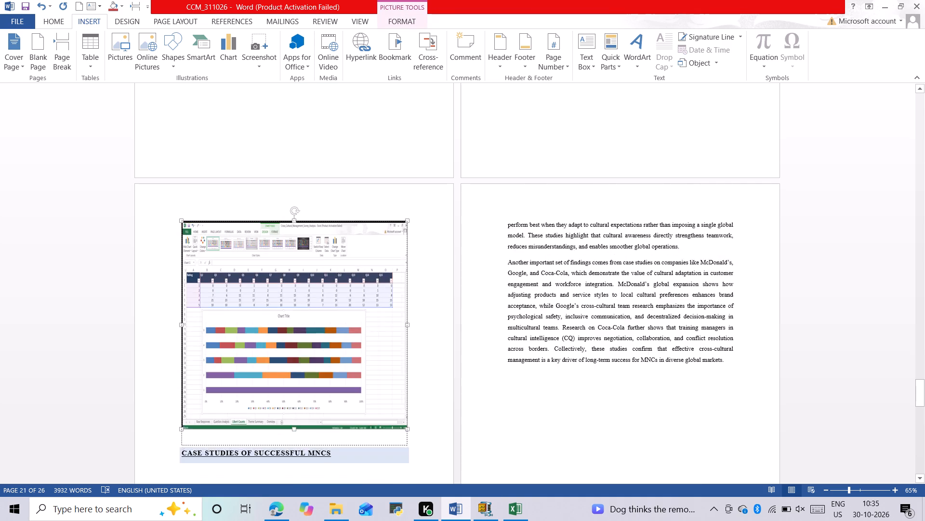
left_click_drag(294, 446, 302, 456)
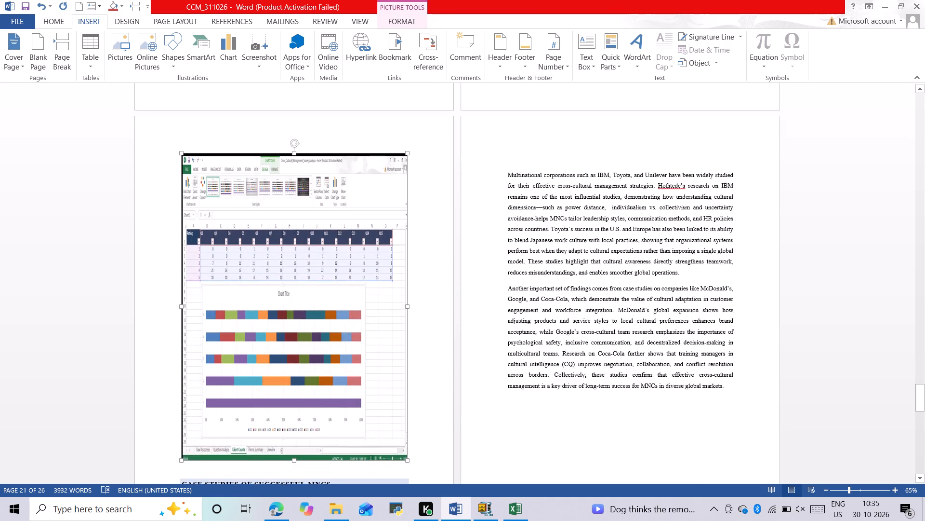
left_click_drag(302, 456, 306, 361)
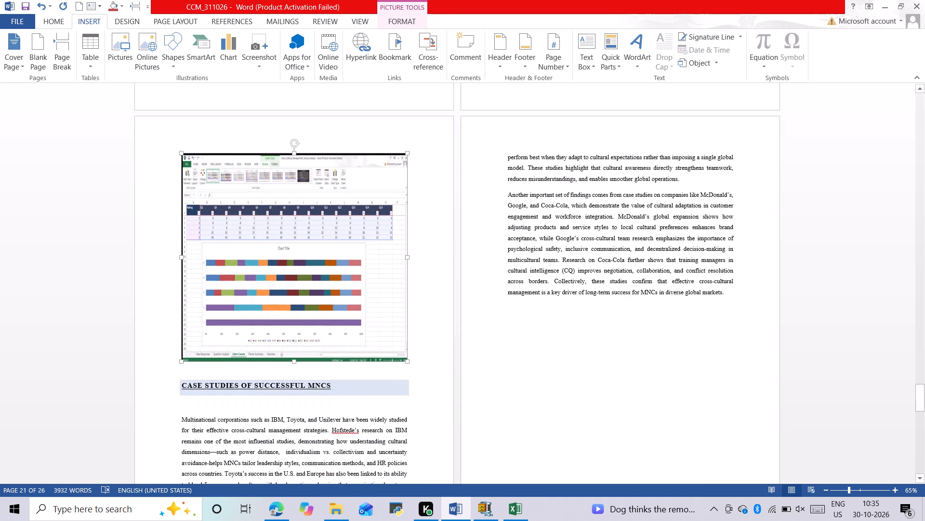
left_click(421, 355)
key("Return")
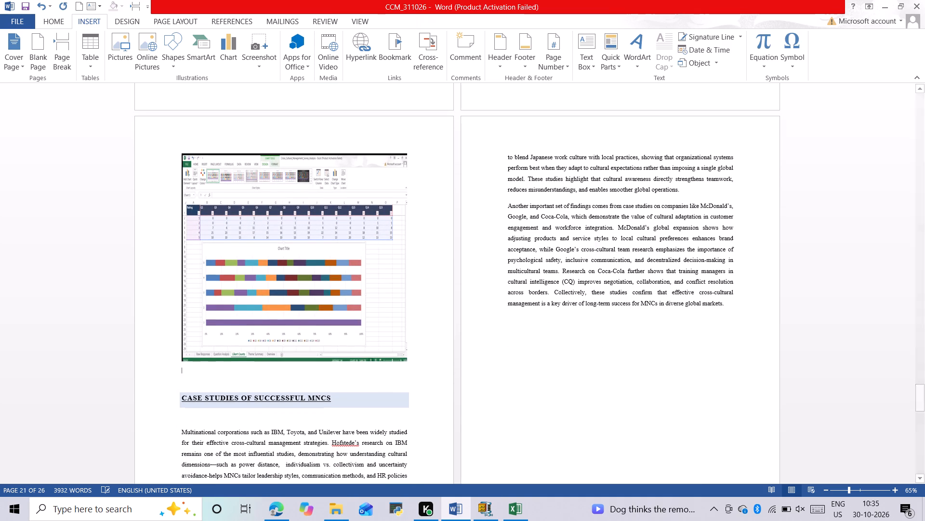
Switch to the Excel workbook and insert a 2-D pie chart from the Metric and Value data in A1:B8 of the Overview sheet.
key("alt+Tab")
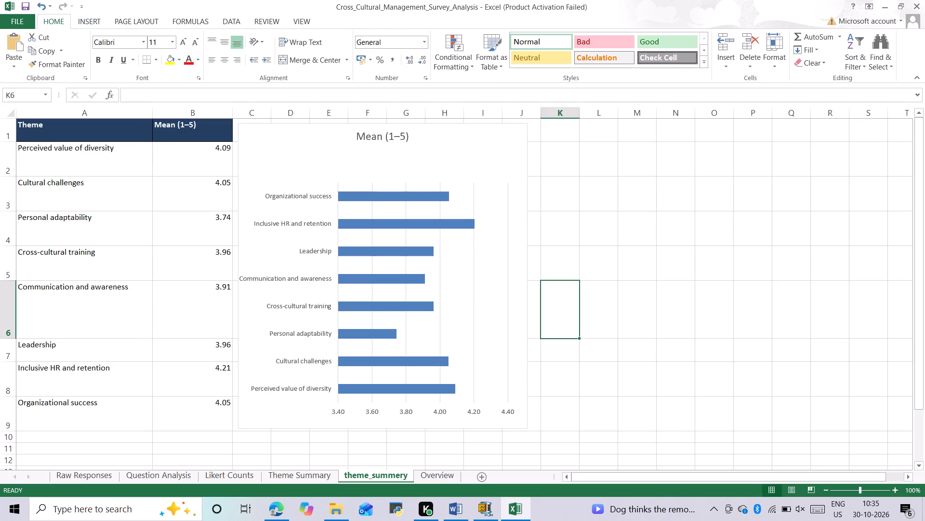
left_click(453, 476)
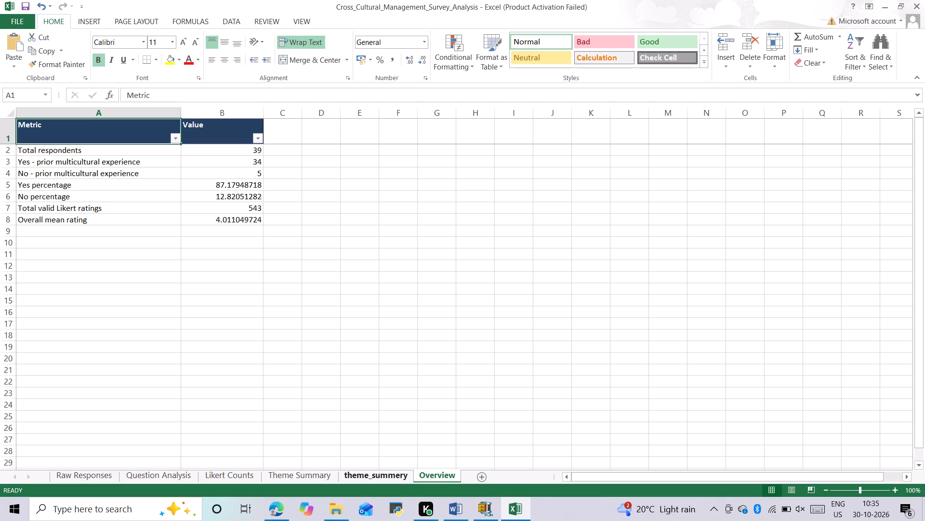
left_click(84, 140)
left_click_drag(82, 138, 83, 138)
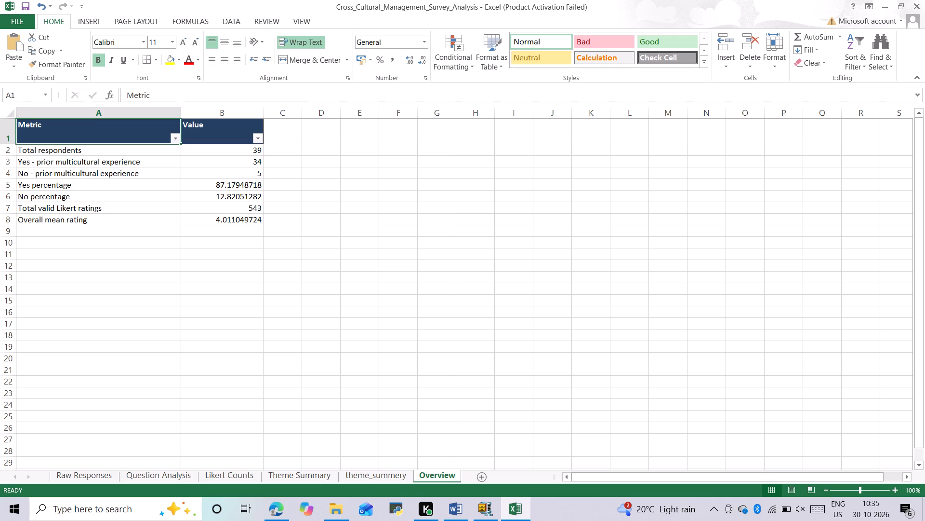
left_click_drag(83, 138, 216, 220)
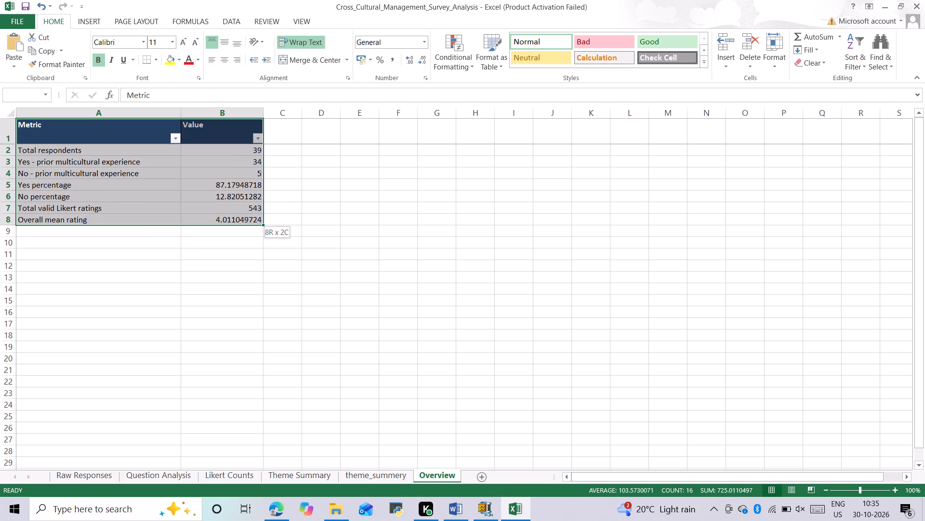
left_click_drag(216, 220, 226, 219)
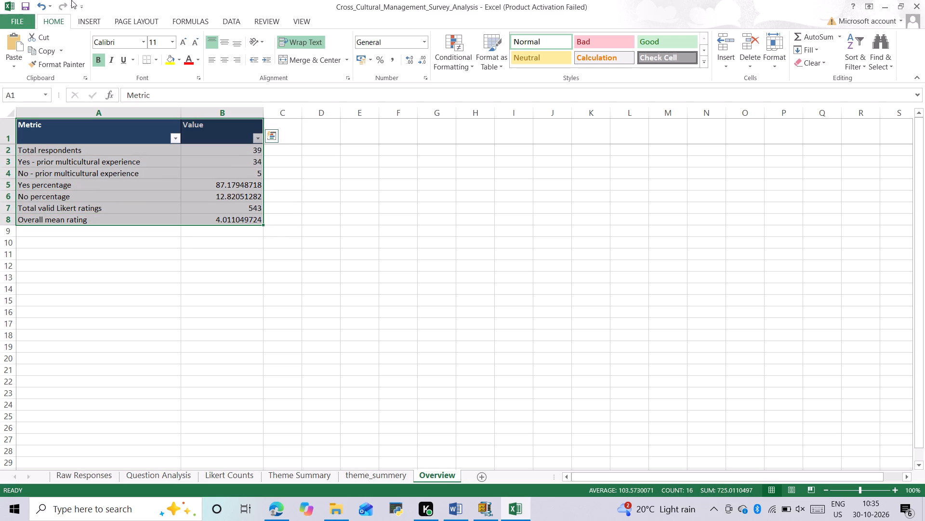
left_click(88, 19)
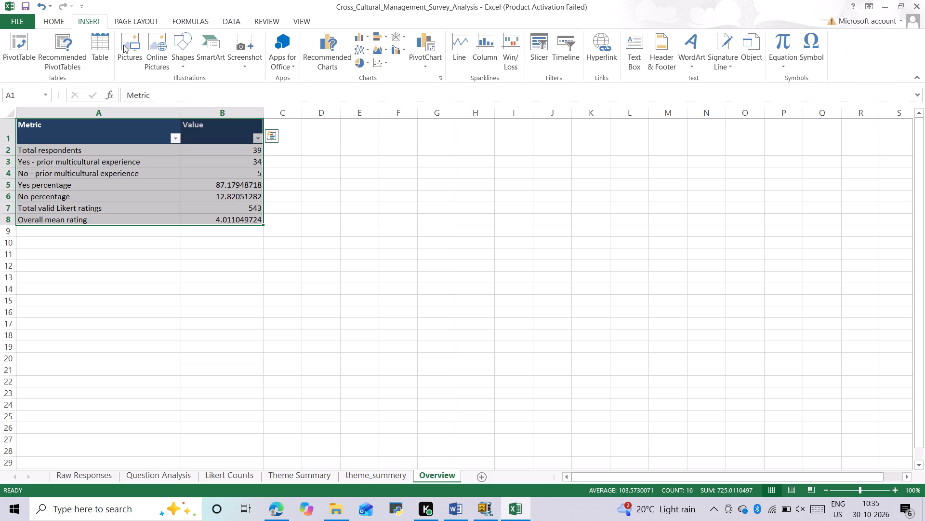
left_click(367, 59)
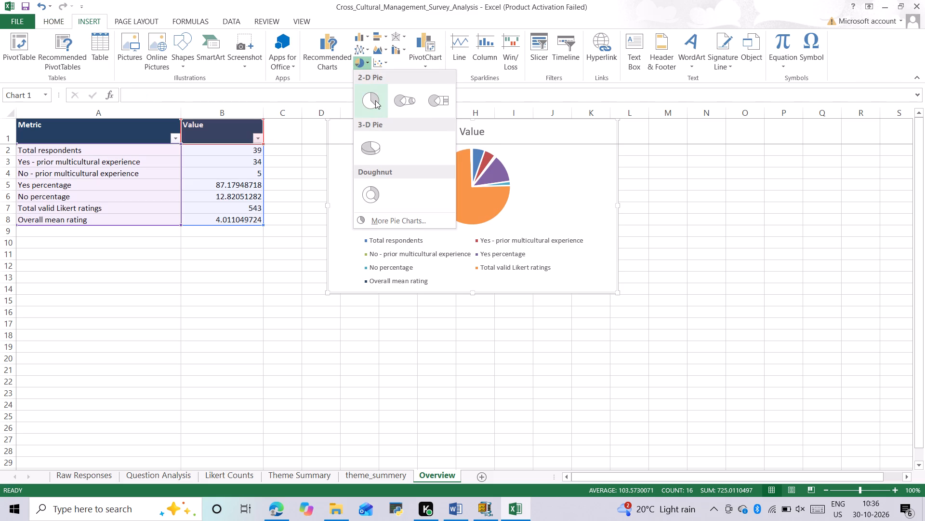
left_click(375, 100)
Move the pie chart directly below the Overview table, starting at row 9 and aligned with column A.
left_click_drag(405, 205, 387, 211)
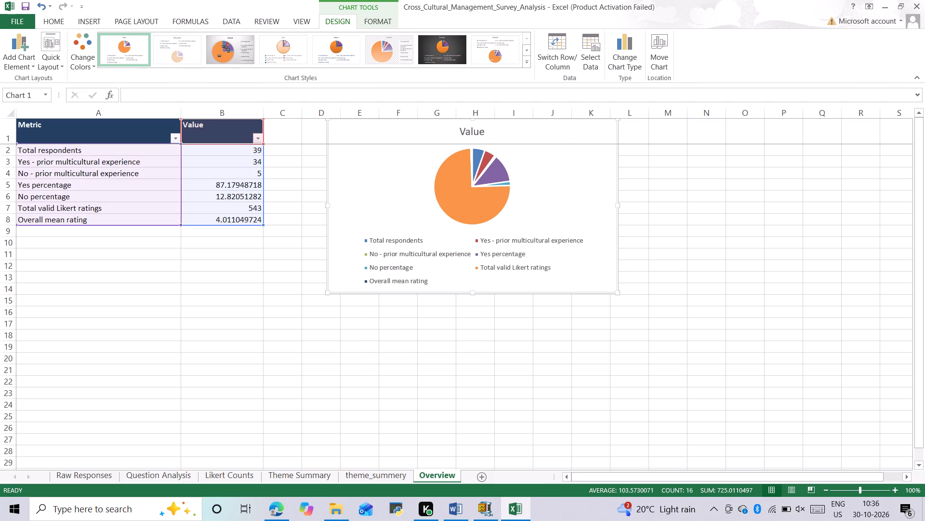
left_click_drag(387, 211, 91, 315)
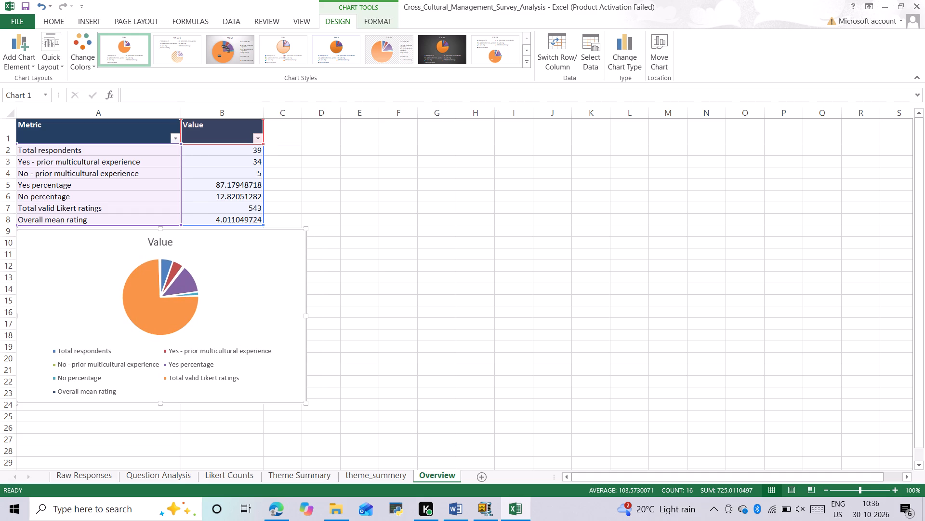
Widen column B and narrow the pie chart so the table and the chart span the same width.
left_click_drag(263, 114, 290, 116)
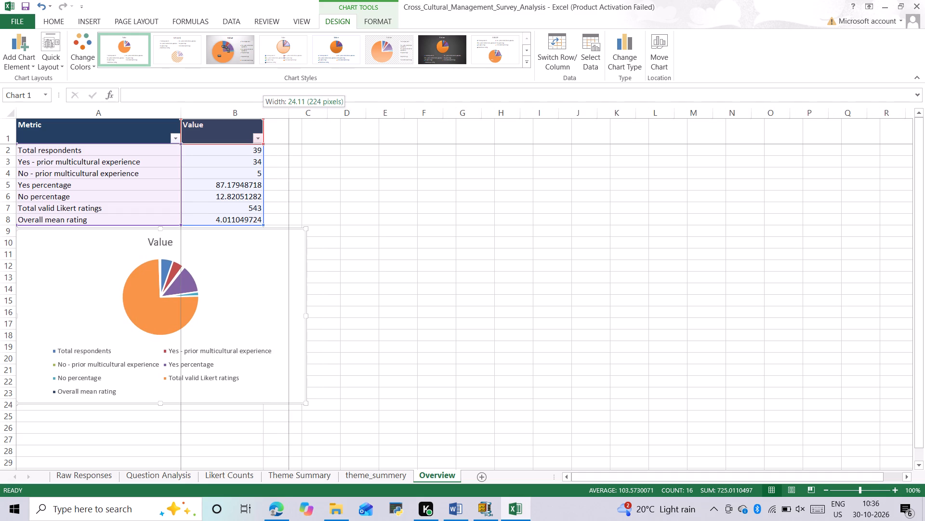
left_click_drag(290, 116, 304, 117)
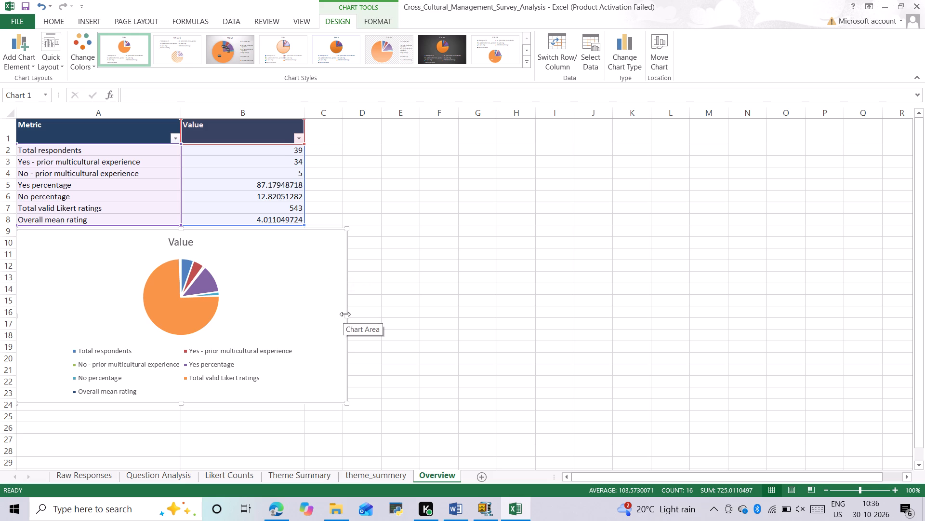
left_click_drag(347, 315, 307, 307)
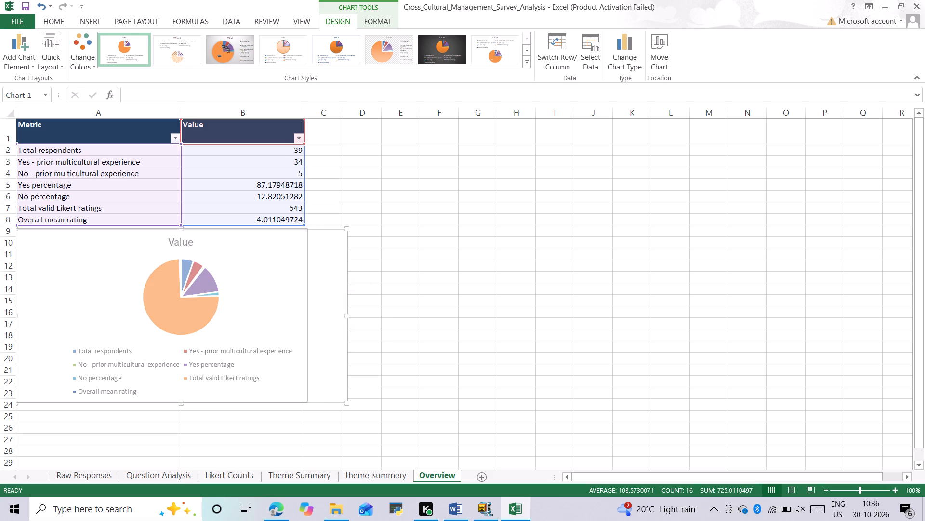
left_click_drag(307, 307, 306, 307)
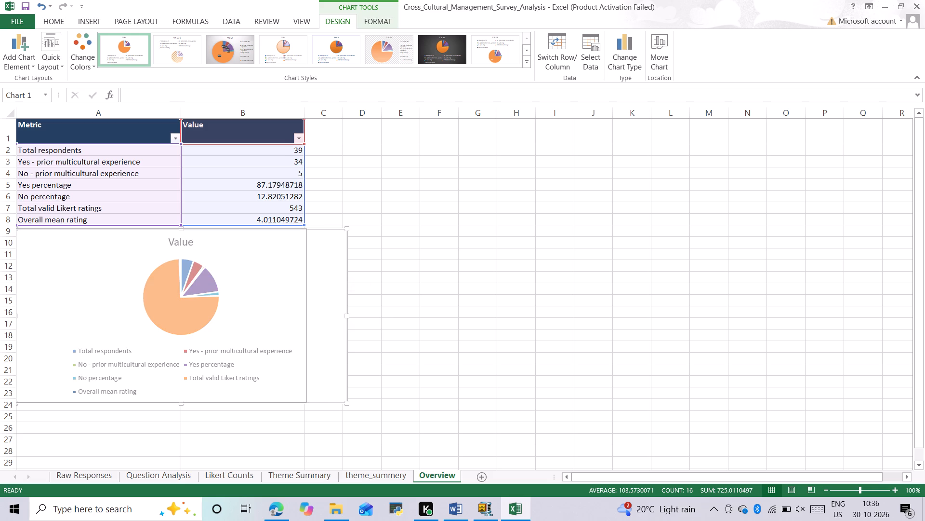
Capture a screenshot of the Excel window showing the Overview table with the pie chart below it.
key("alt+super+Print")
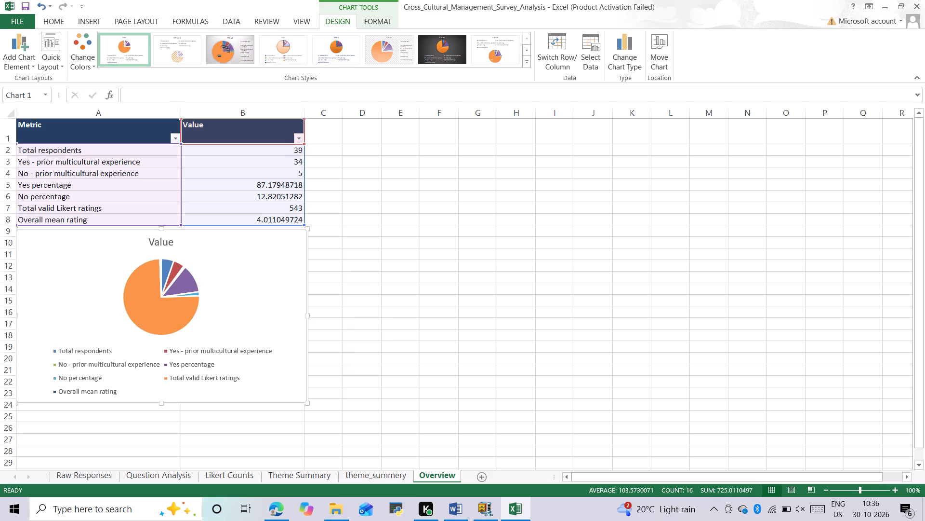
double_click(773, 459)
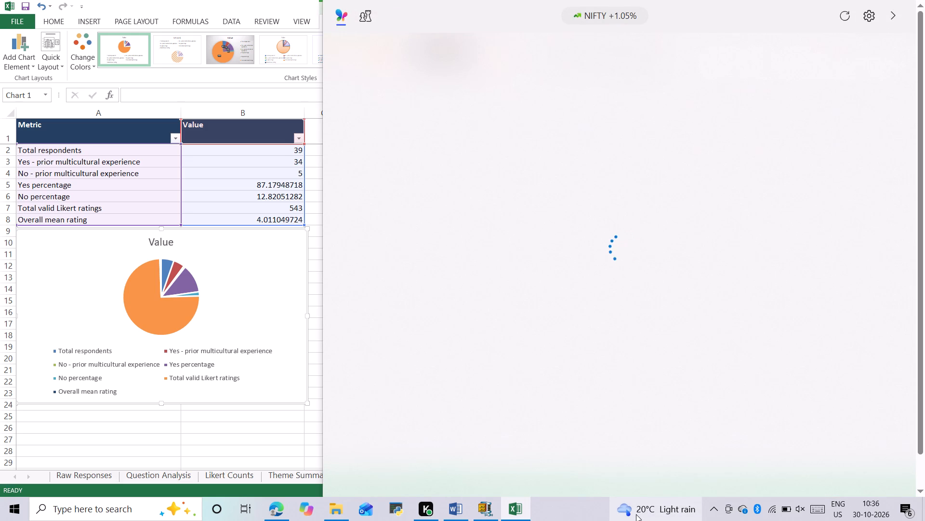
key("alt+super+Print")
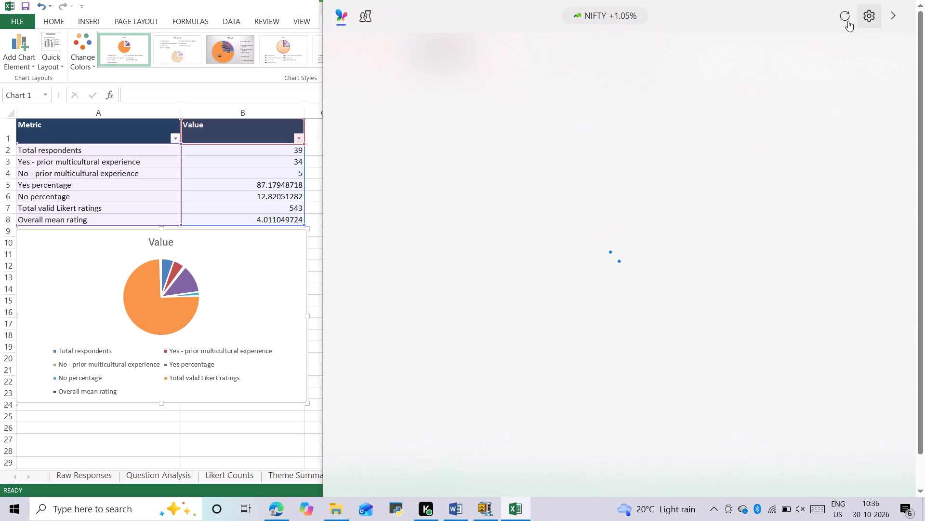
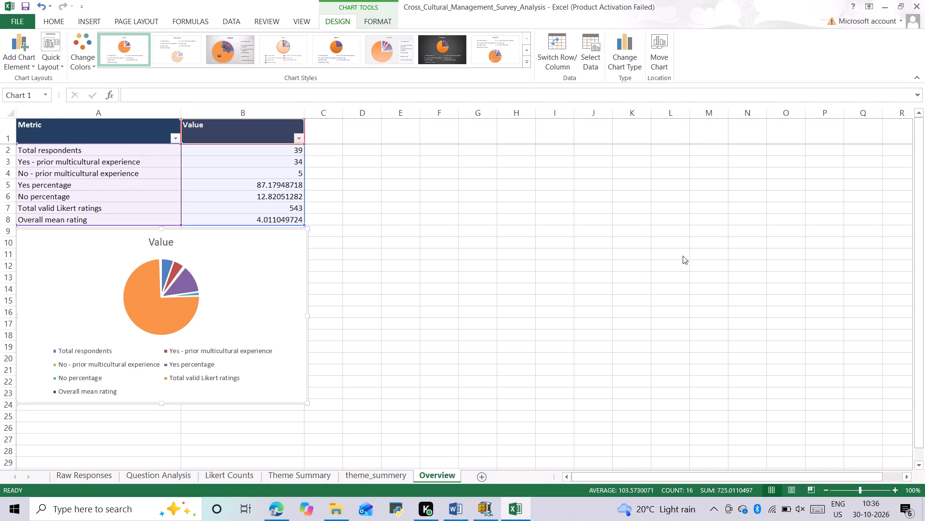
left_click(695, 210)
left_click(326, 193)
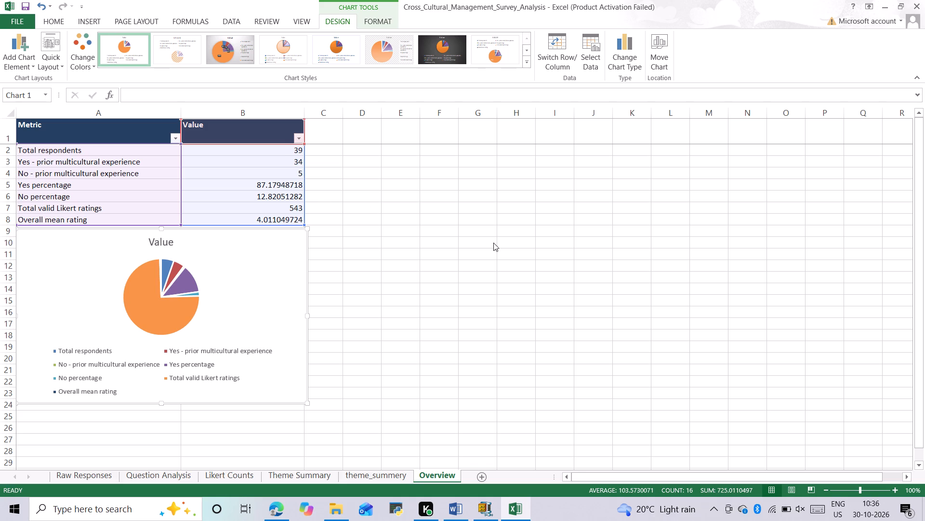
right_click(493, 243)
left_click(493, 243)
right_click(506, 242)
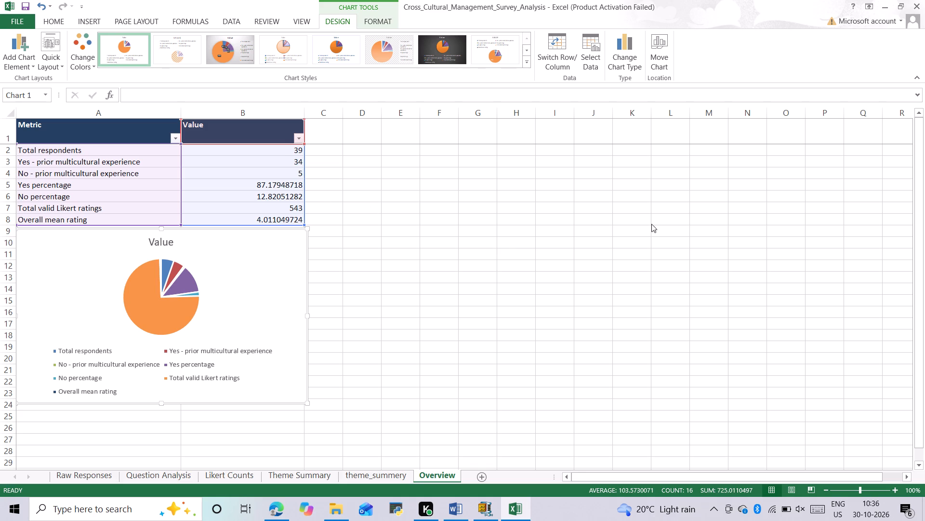
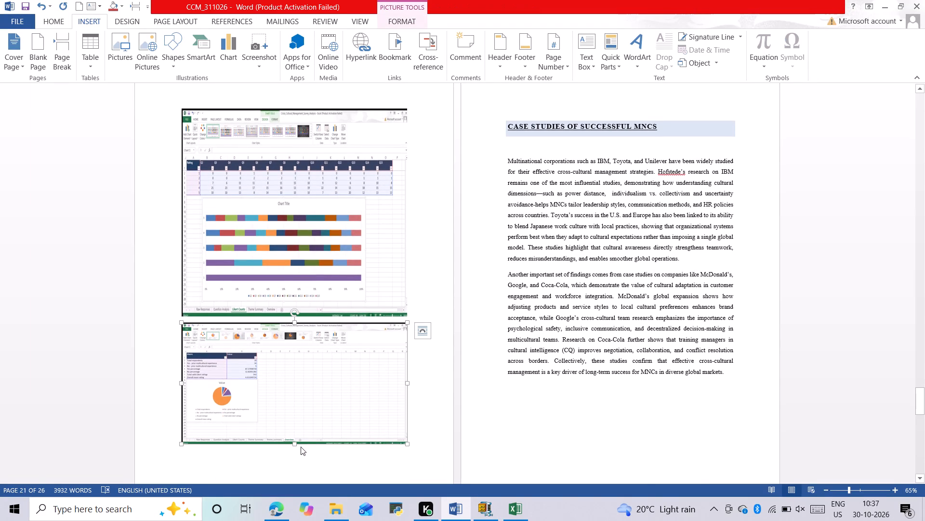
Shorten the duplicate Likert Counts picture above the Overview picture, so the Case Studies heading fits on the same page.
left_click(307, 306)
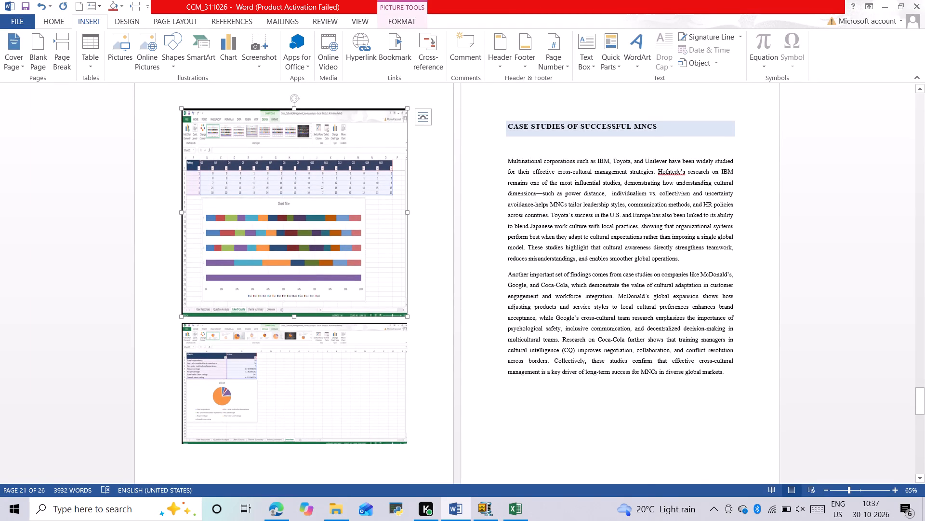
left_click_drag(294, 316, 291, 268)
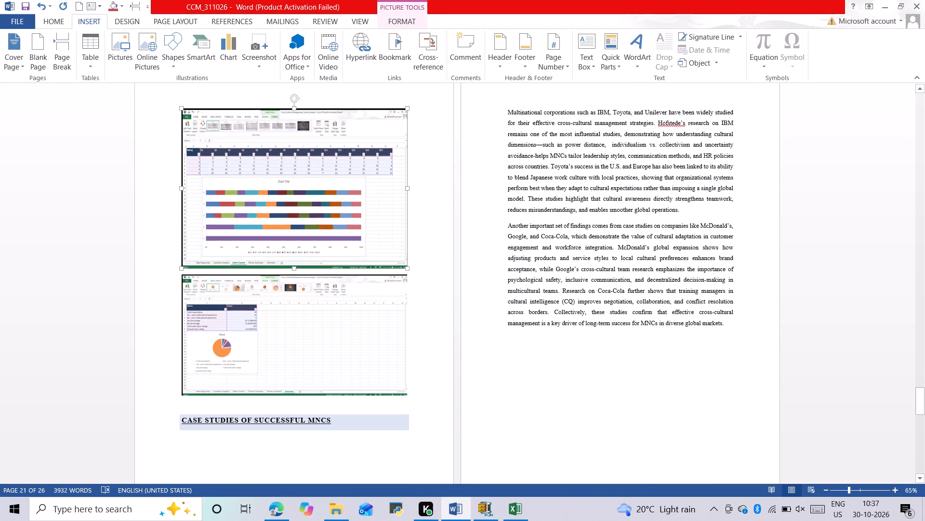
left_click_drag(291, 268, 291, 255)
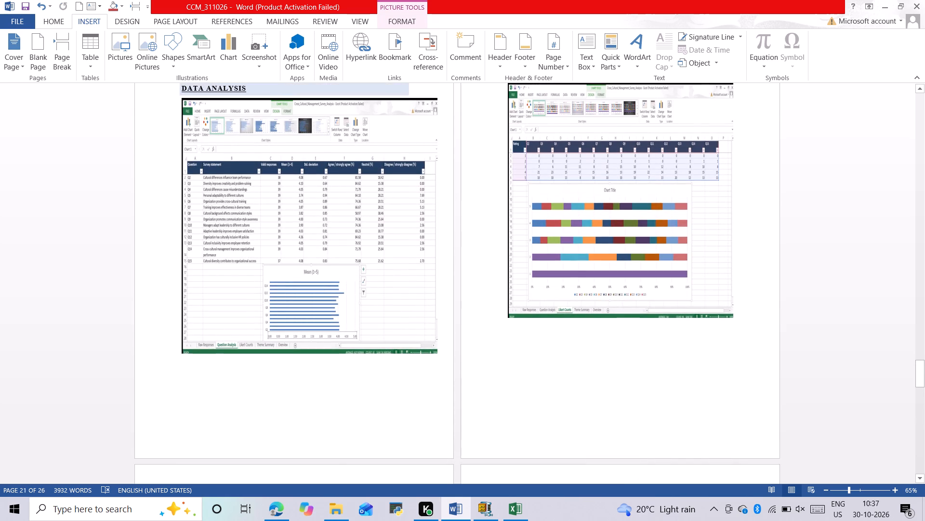
Shorten the Question Analysis and first Likert Counts pictures until both fit on the Data Analysis page, and widen the latter to match.
left_click(344, 297)
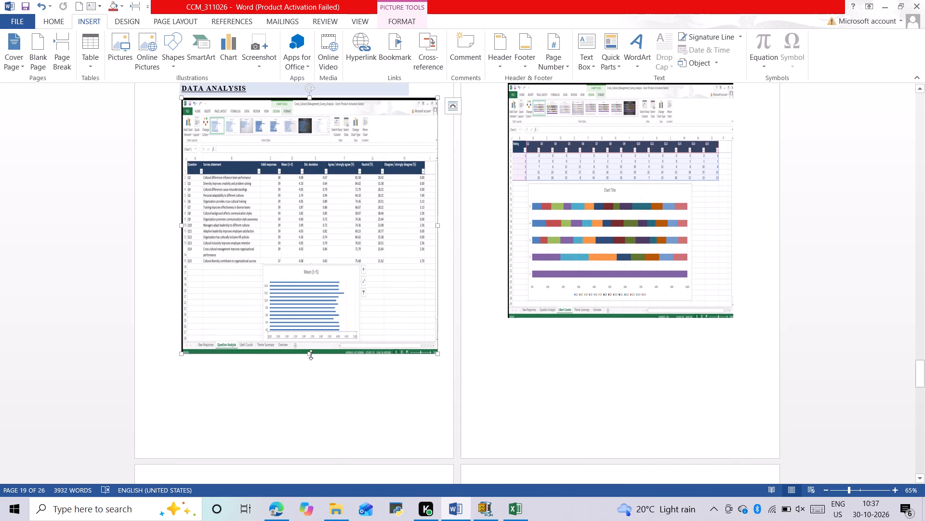
left_click_drag(311, 355, 304, 277)
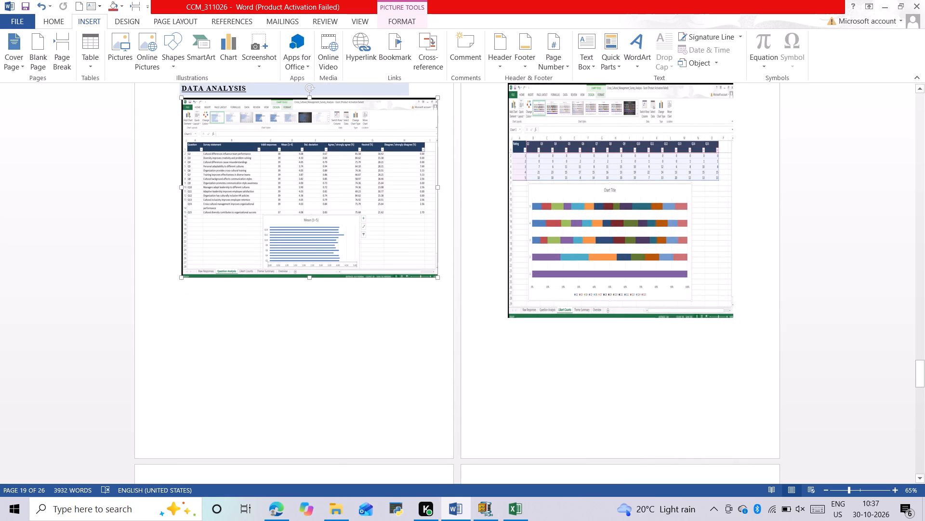
left_click(651, 298)
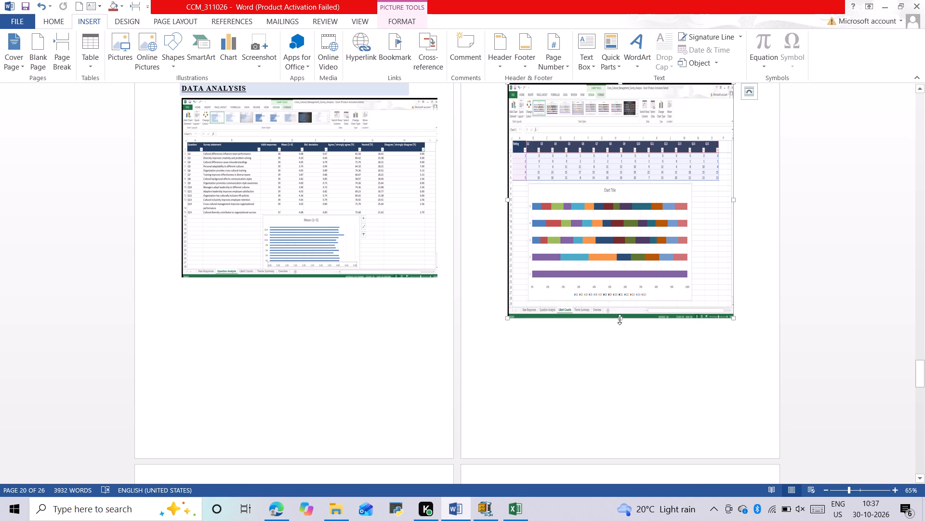
left_click_drag(620, 319, 610, 258)
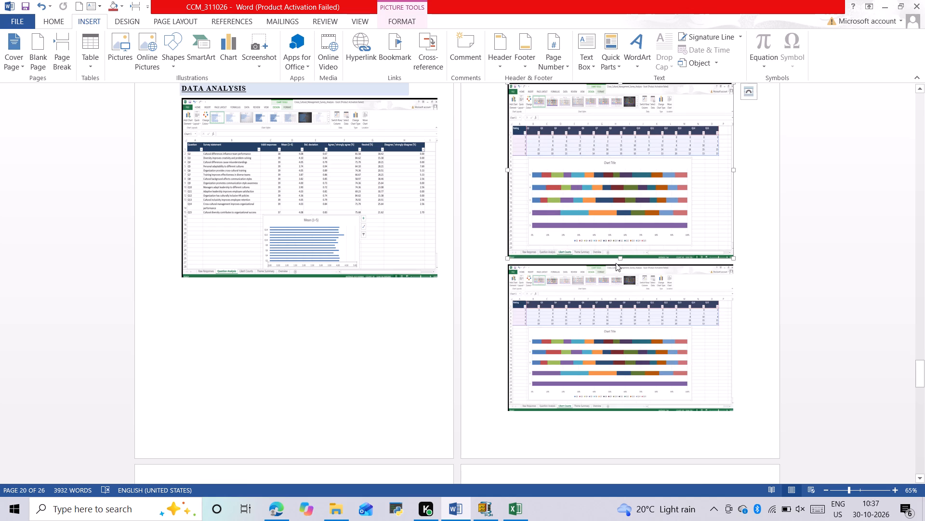
left_click(328, 265)
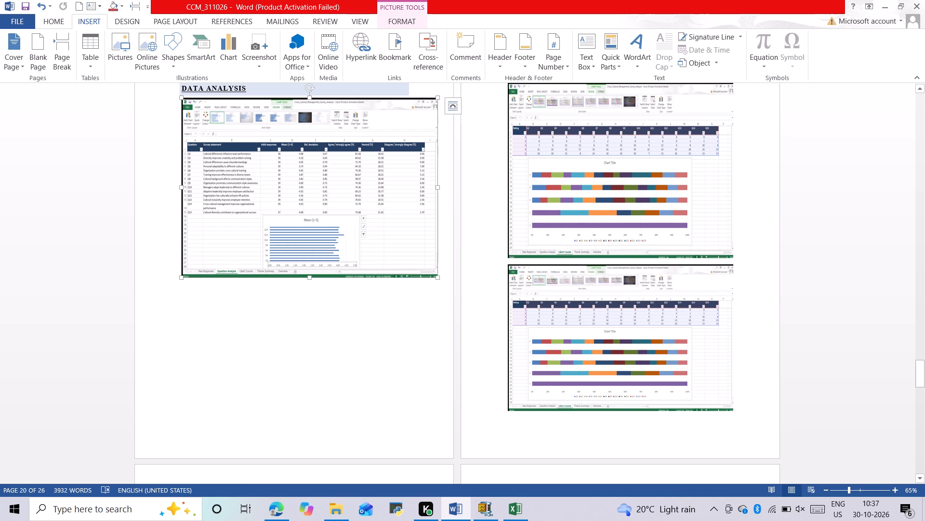
left_click_drag(309, 276, 309, 250)
left_click(634, 219)
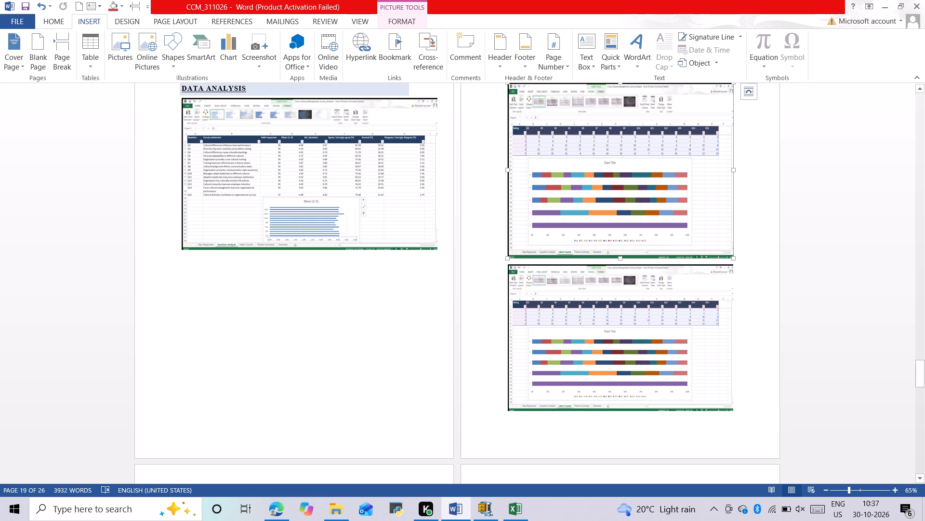
left_click_drag(621, 258, 616, 238)
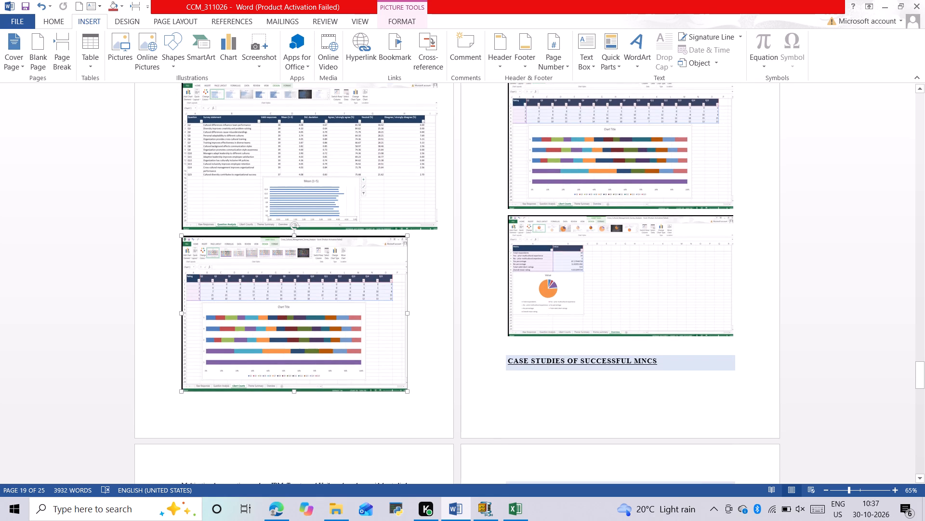
left_click_drag(406, 314, 438, 310)
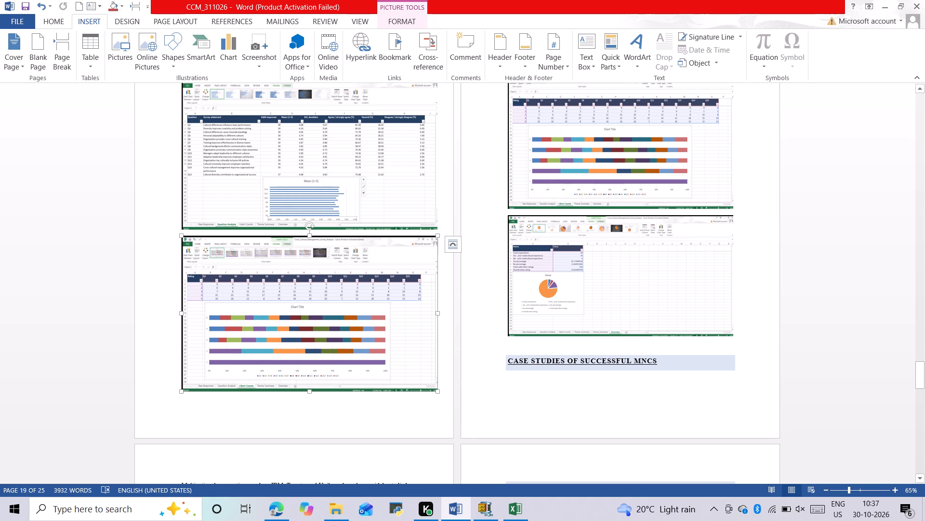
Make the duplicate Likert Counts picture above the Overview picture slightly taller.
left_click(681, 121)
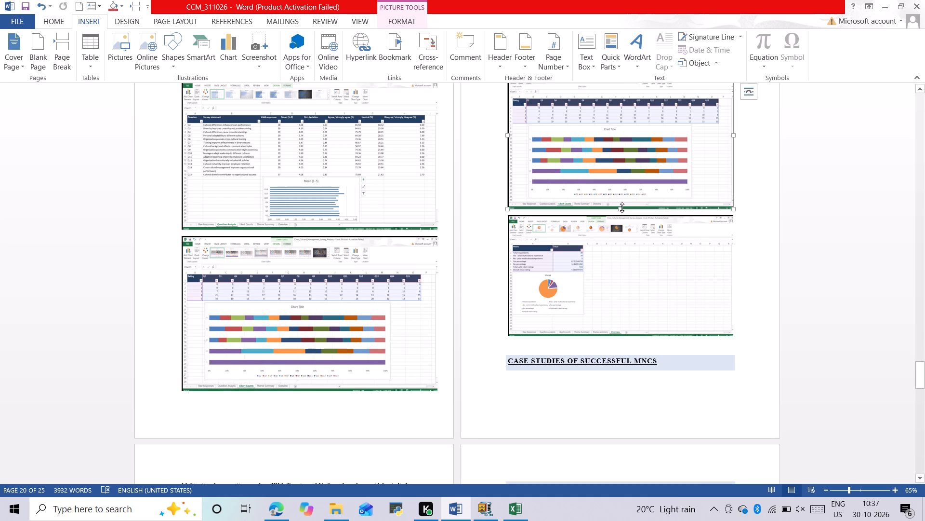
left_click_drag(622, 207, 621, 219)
Stretch the Overview picture vertically so it fills more of its page.
left_click(612, 255)
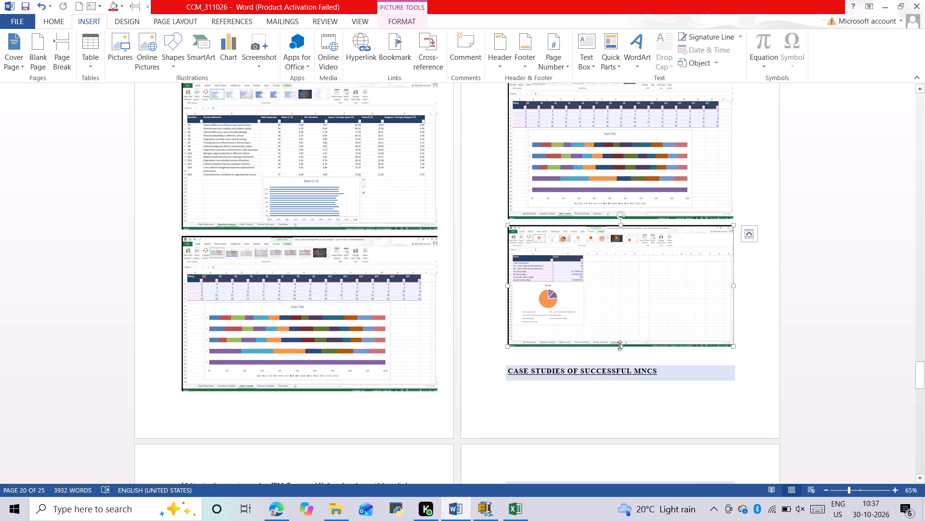
left_click_drag(620, 345, 624, 380)
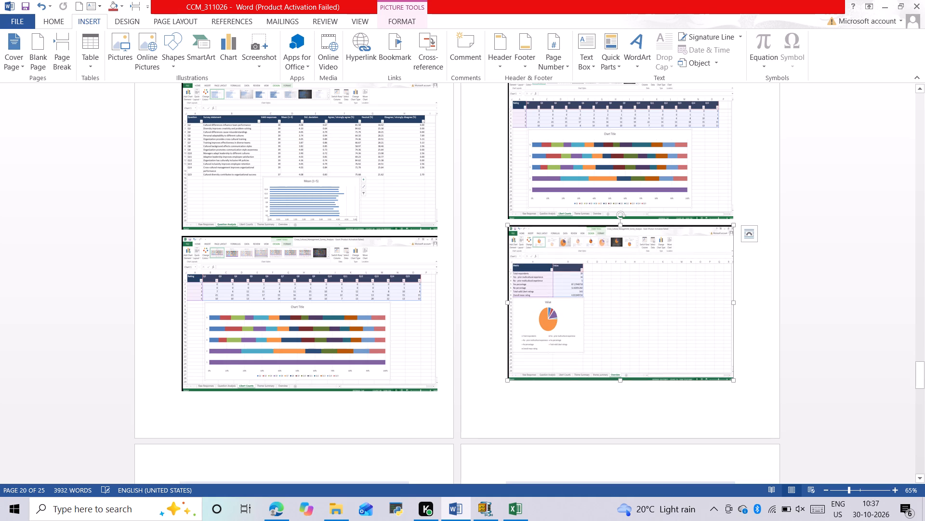
Switch to the Excel workbook and compare its theme_summery, Question Analysis and Likert Counts sheets with the pictures in the Word report.
left_click(513, 513)
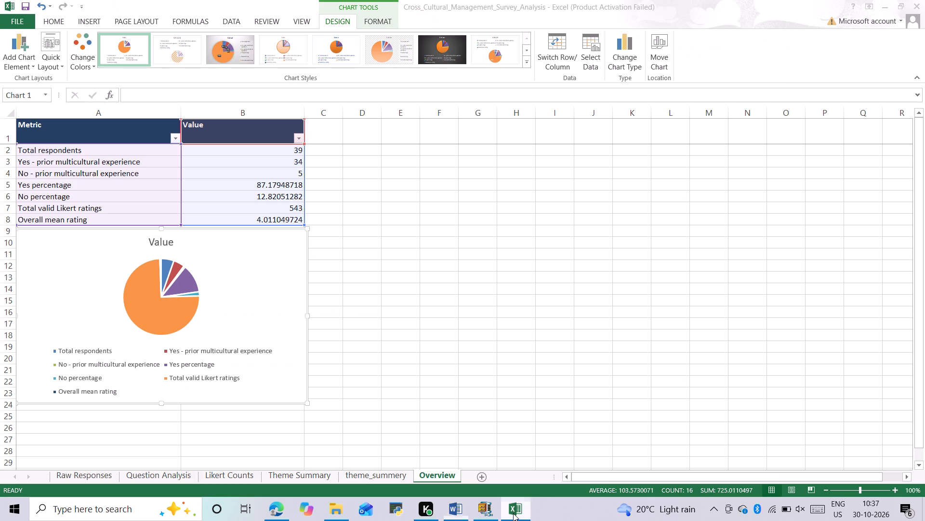
left_click(368, 476)
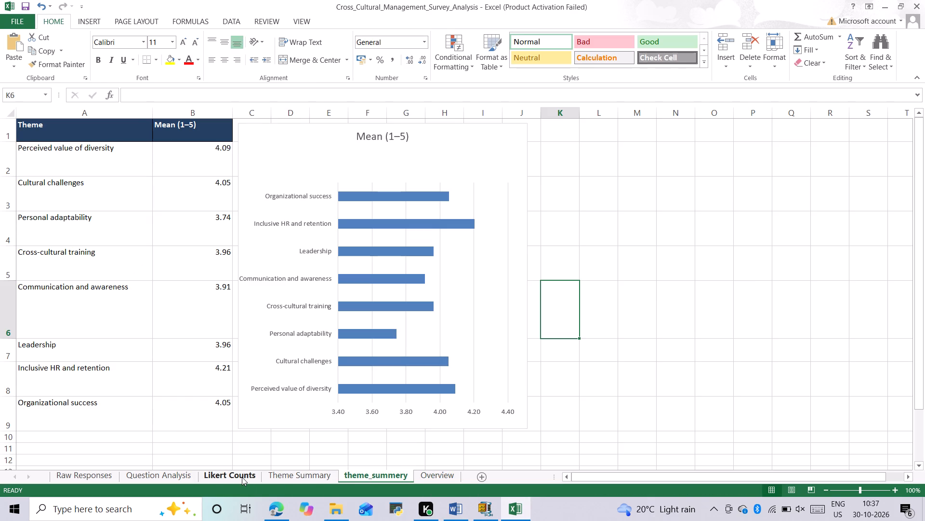
left_click(242, 477)
left_click(193, 473)
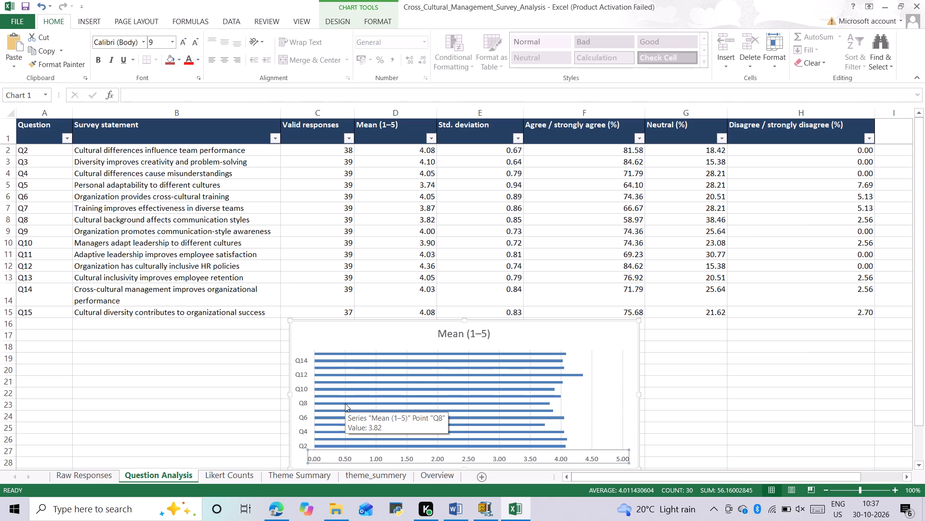
key("alt+Tab")
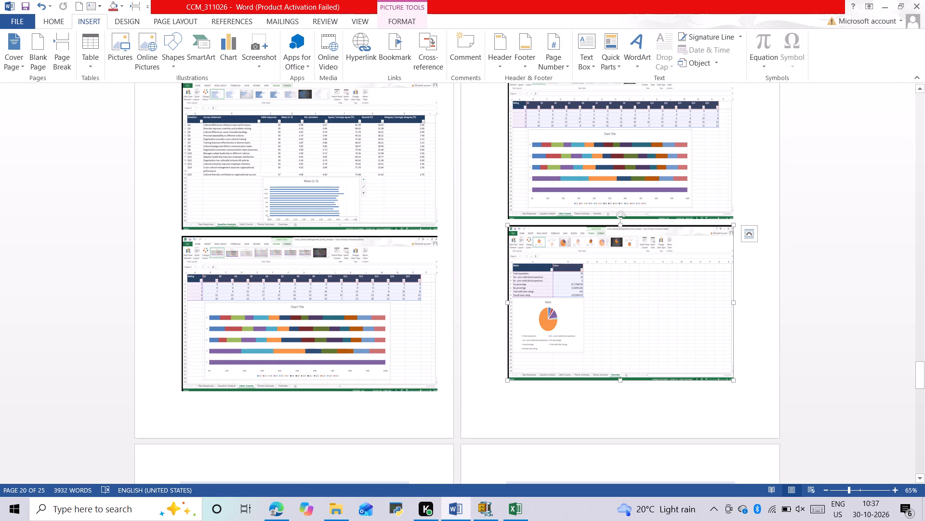
key("alt+Tab")
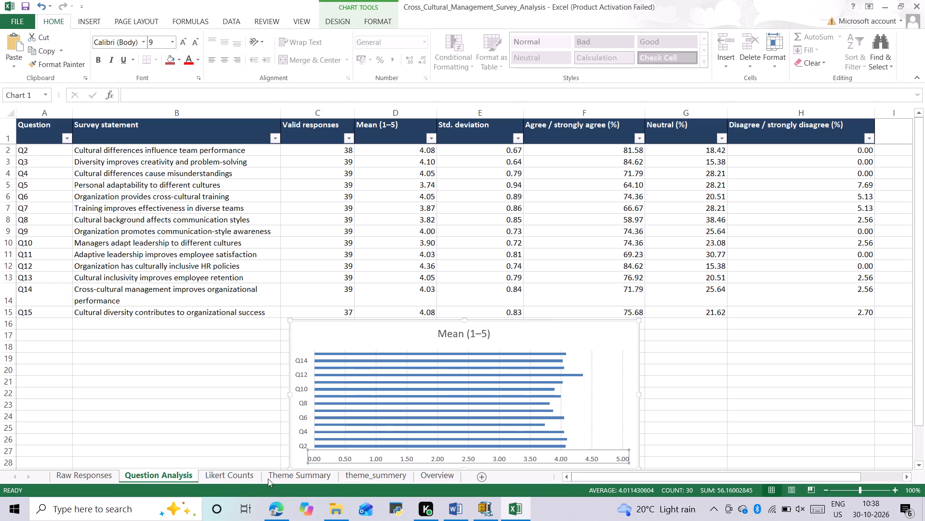
left_click(256, 474)
key("alt+Tab")
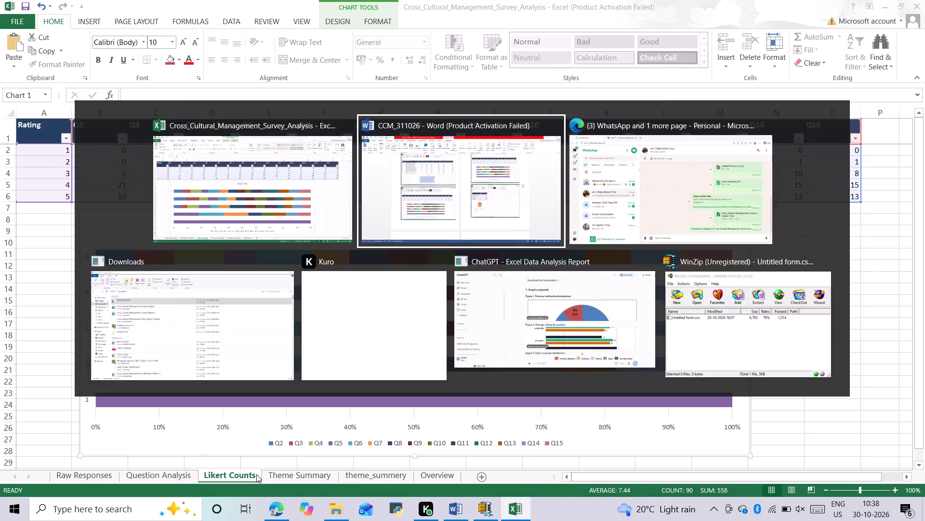
key("alt+Tab")
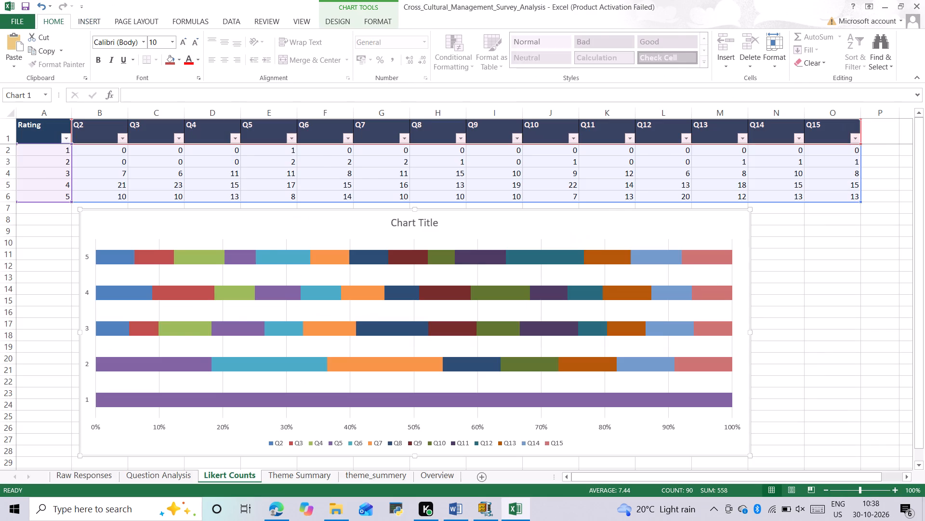
key("alt+Tab")
key("alt+Tab")
Capture a screenshot of the theme_summery sheet with its Mean (1–5) table and bar chart, and copy it for pasting.
left_click(356, 471)
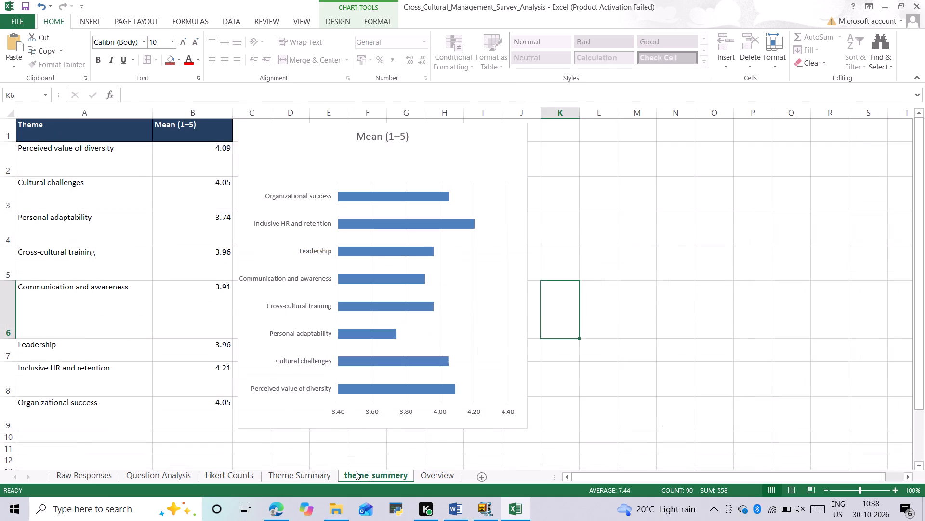
key("alt+Tab")
left_click(356, 471, "alt")
key("alt+Tab")
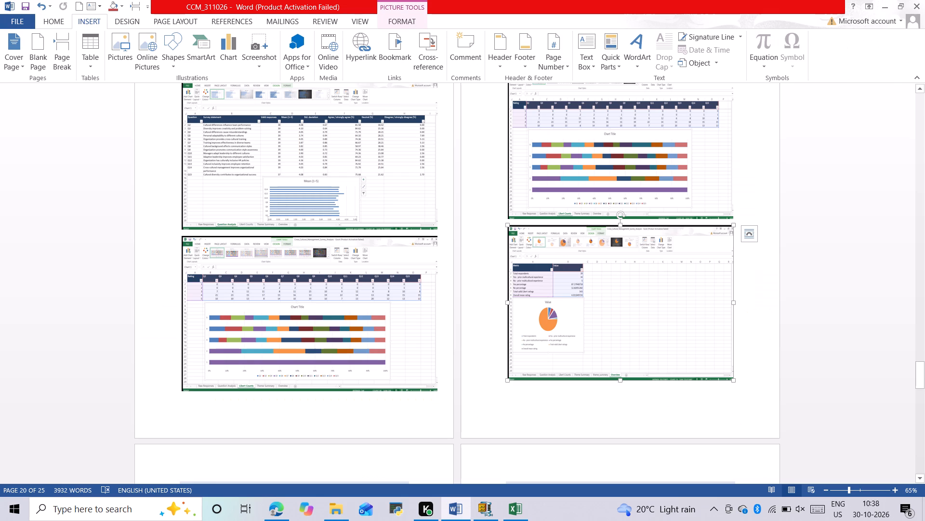
key("alt+Tab")
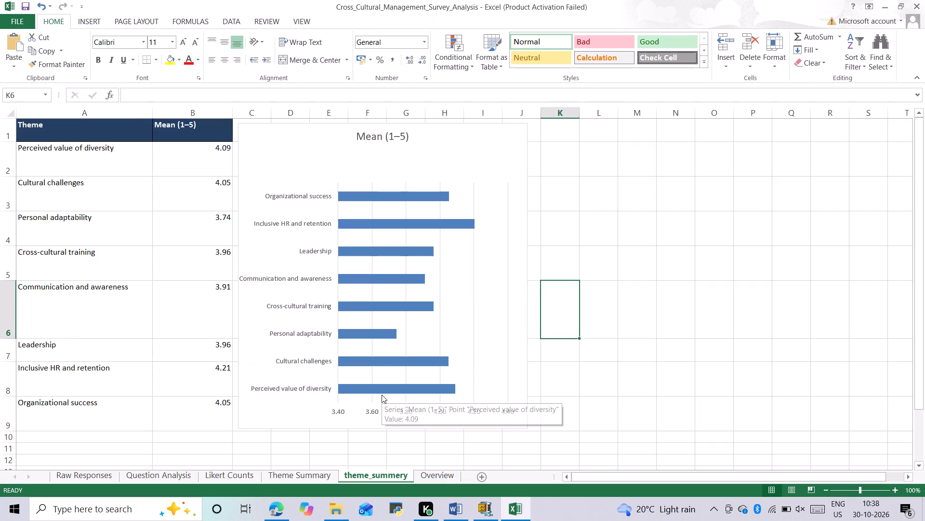
key("alt+super+Print")
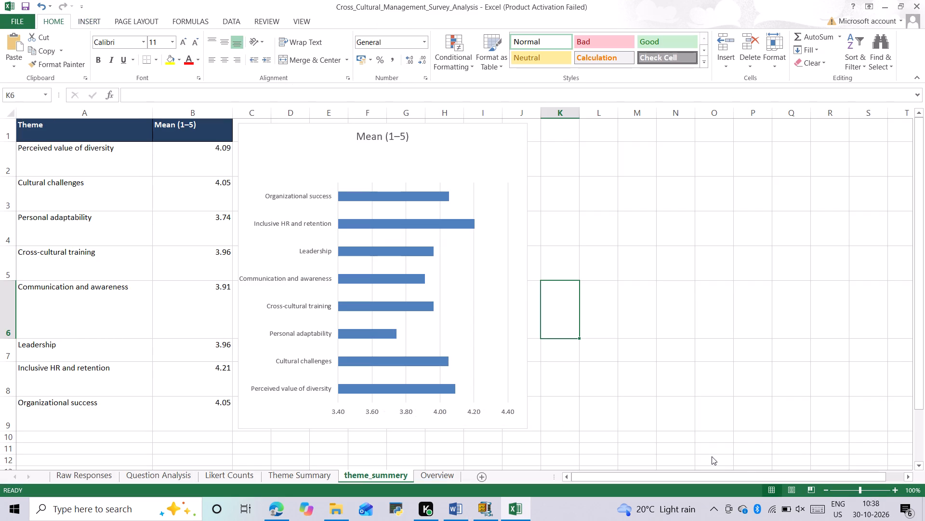
left_click(749, 475)
left_click(300, 188)
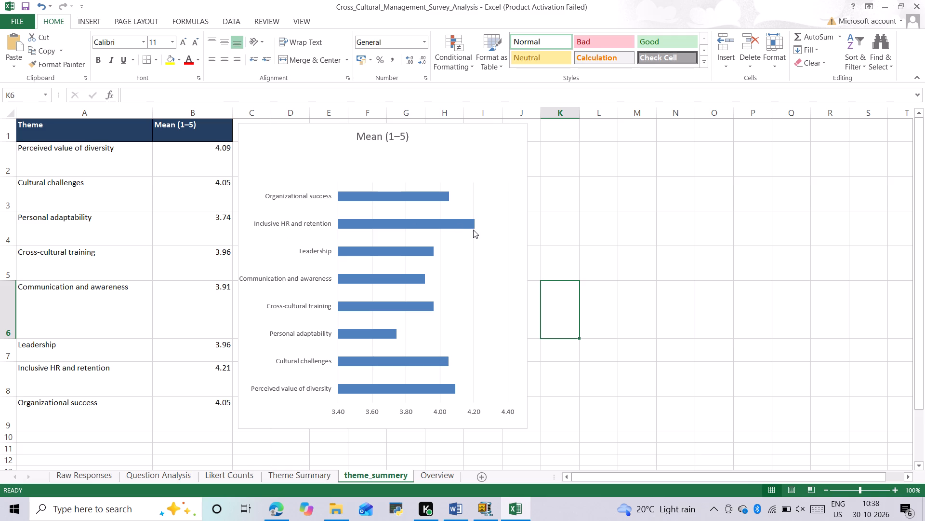
right_click(480, 230)
left_click(684, 214)
left_click(659, 119)
key("Escape")
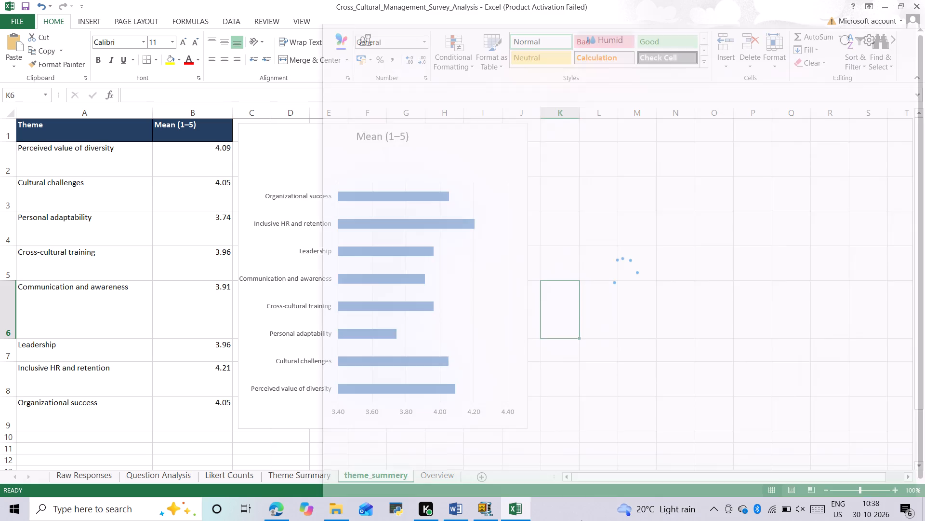
Switch to the Word report and delete the duplicate Likert Counts picture above the Overview picture.
key("alt+Tab")
left_click(552, 193)
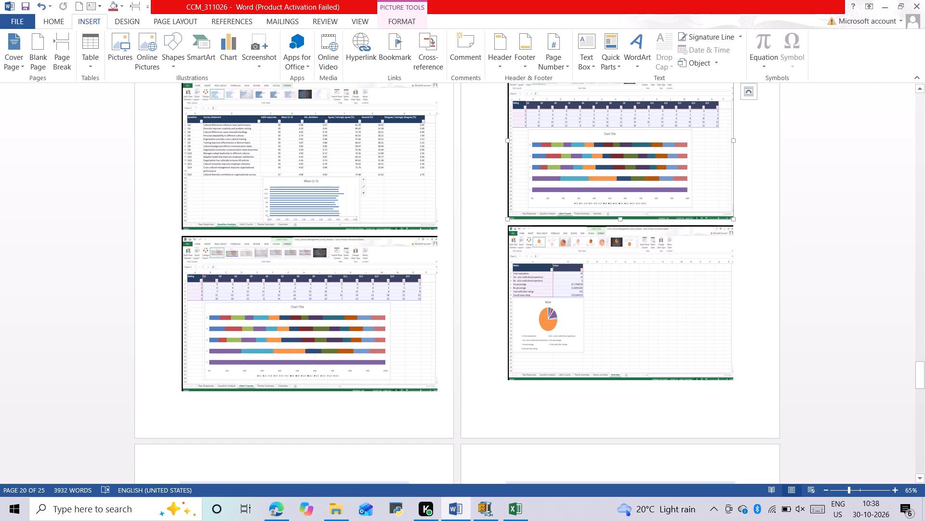
key("Delete")
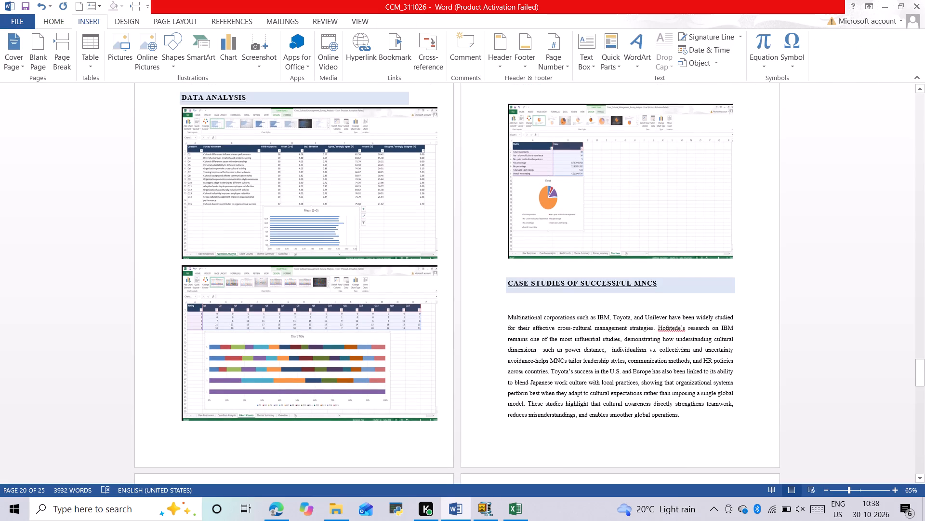
Paste the theme_summery screenshot directly after the remaining Likert Counts picture.
left_click(440, 415)
key("ctrl+v")
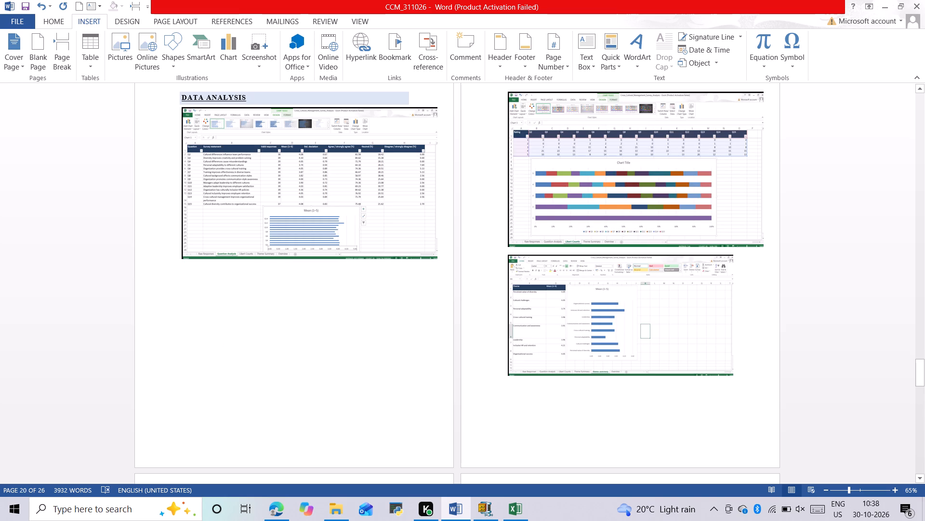
Widen the theme_summery picture to match the width of the Likert Counts picture above it.
left_click(602, 339)
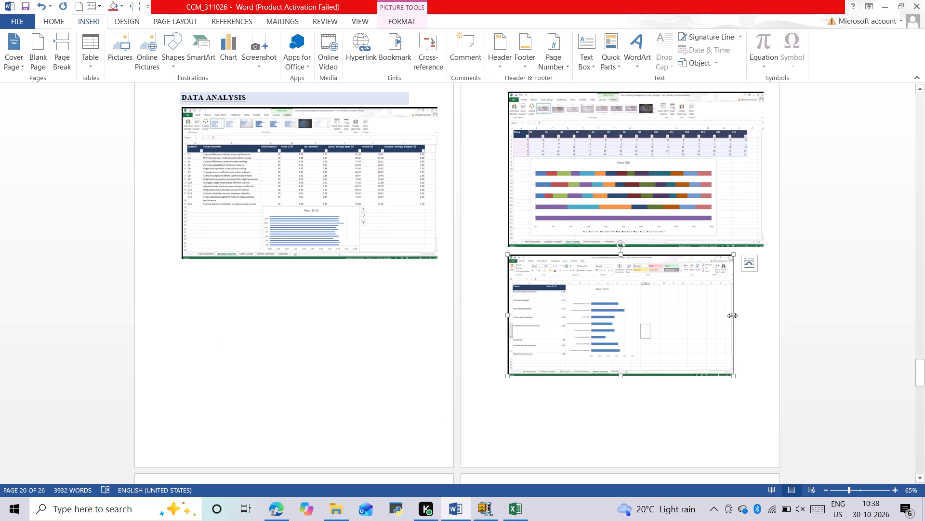
left_click_drag(732, 315, 761, 312)
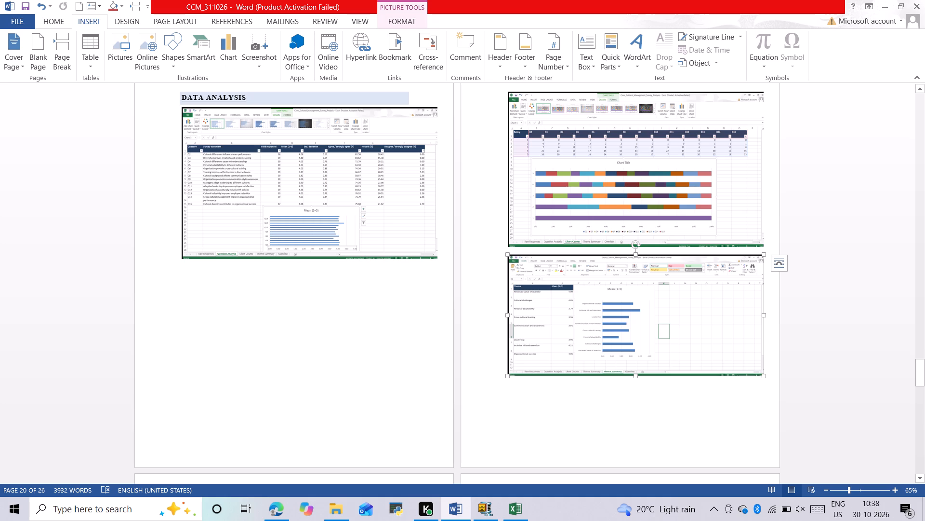
Shorten the Likert Counts and Question Analysis pictures and remove the break between them so both fit on the page under DATA ANALYSIS.
left_click(619, 244)
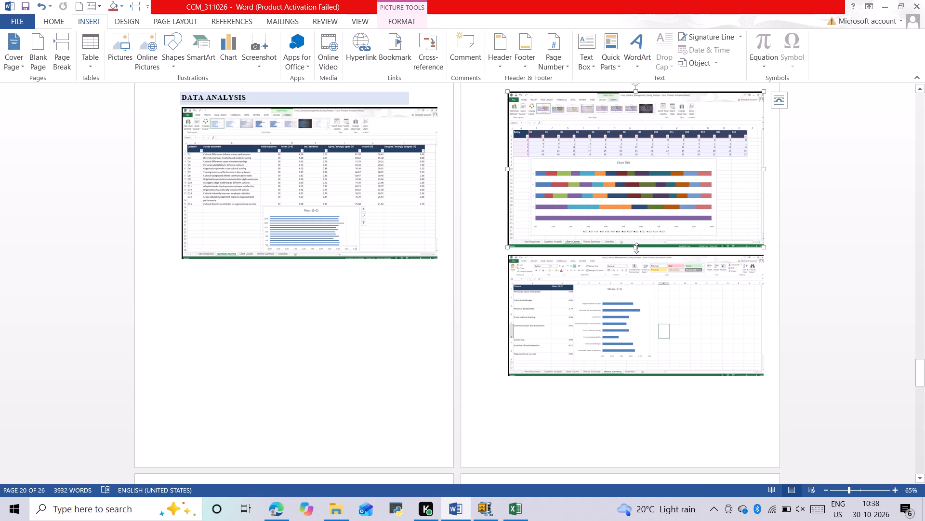
left_click_drag(636, 248, 636, 237)
left_click(367, 208)
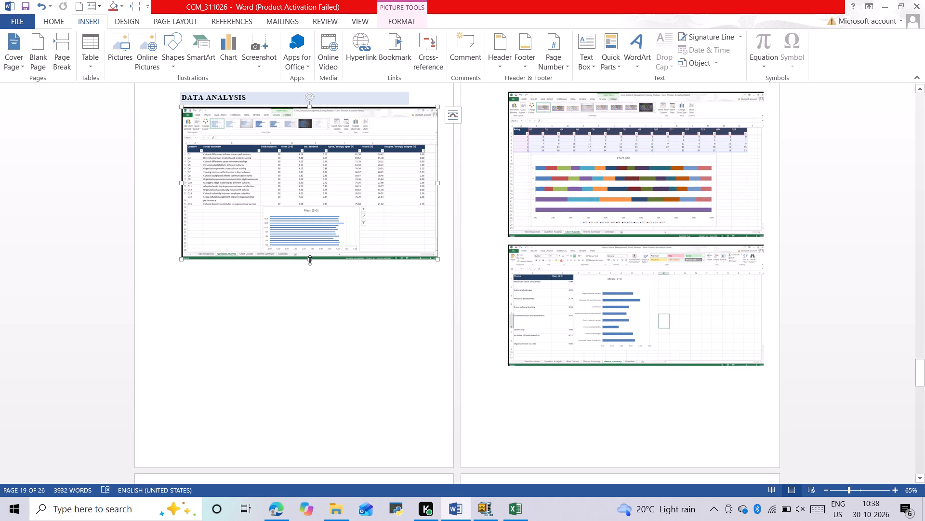
left_click_drag(310, 260, 310, 246)
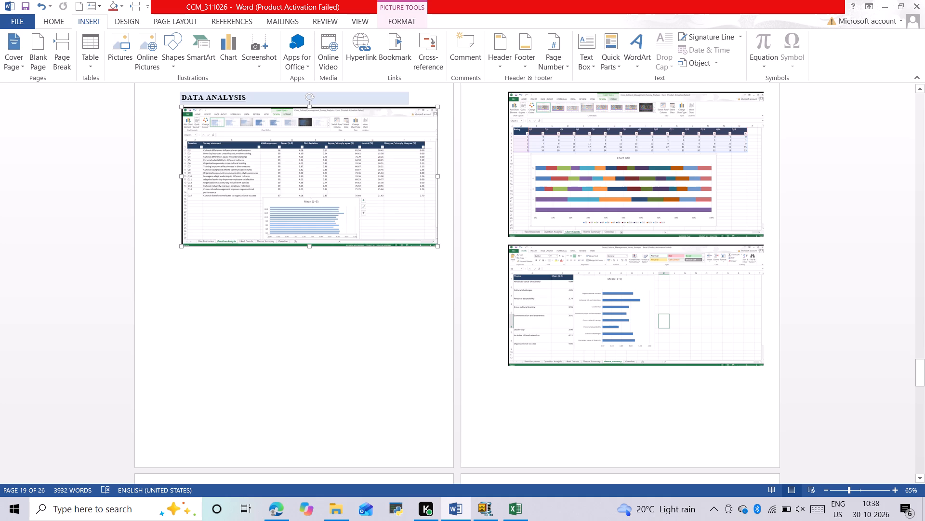
left_click(444, 244)
key("Delete")
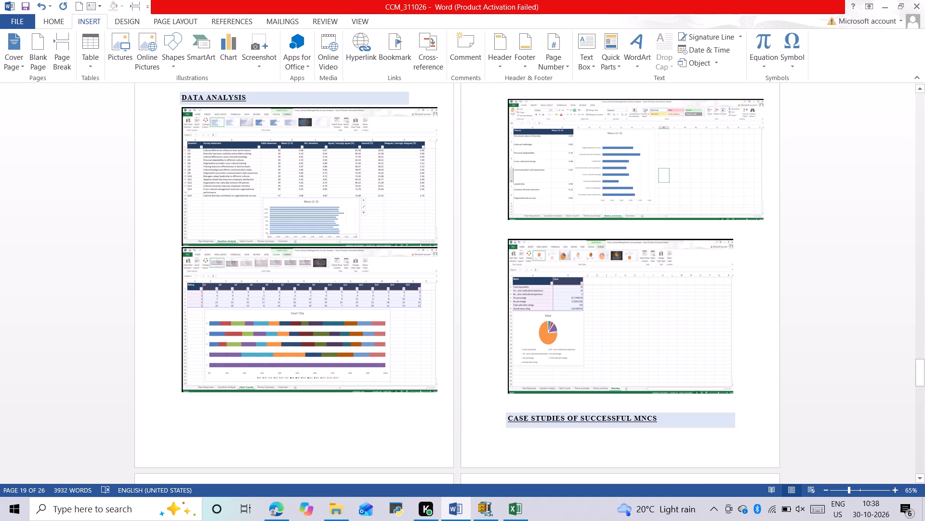
Increase the height of the theme_summery picture to about that of the Question Analysis picture.
left_click(581, 275)
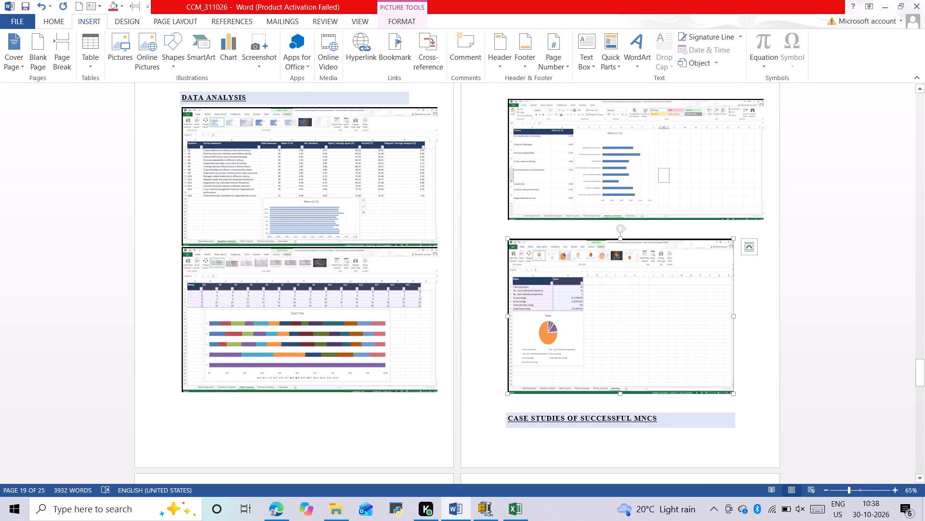
left_click(628, 210)
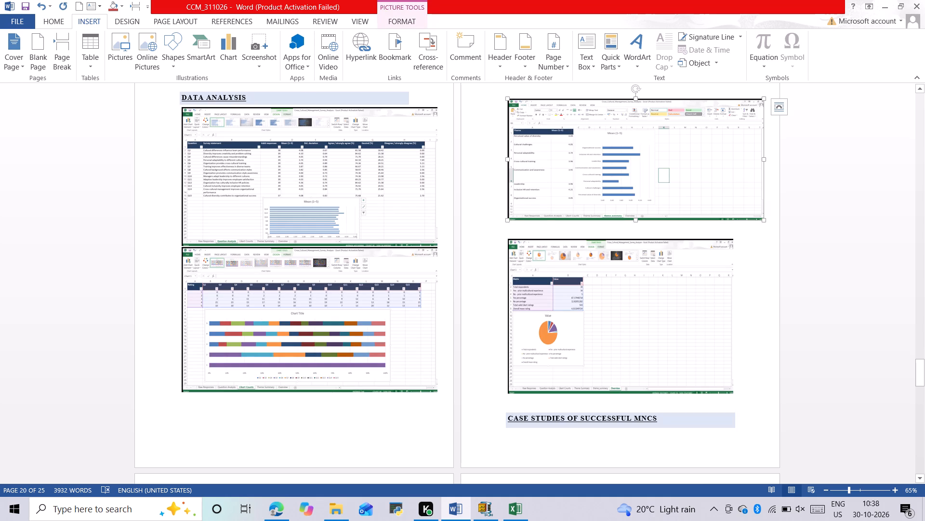
left_click_drag(634, 219, 635, 230)
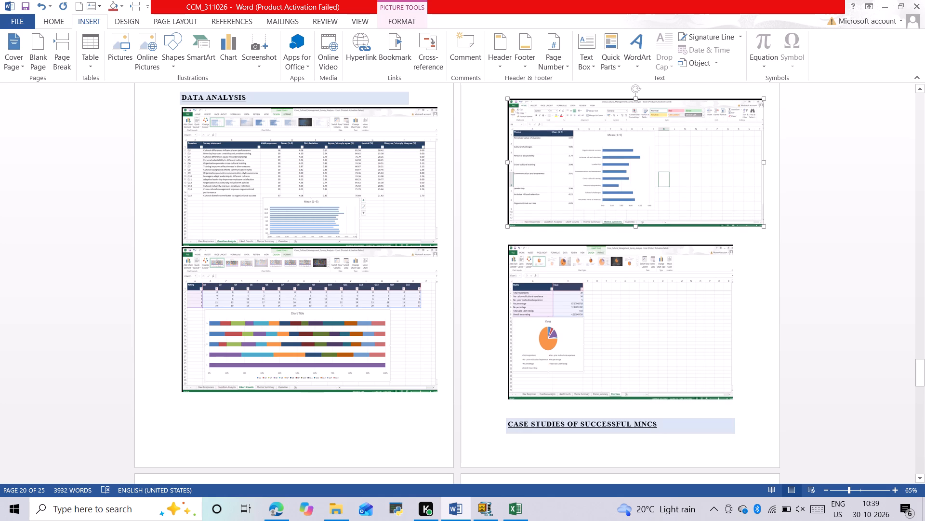
left_click_drag(635, 230, 636, 234)
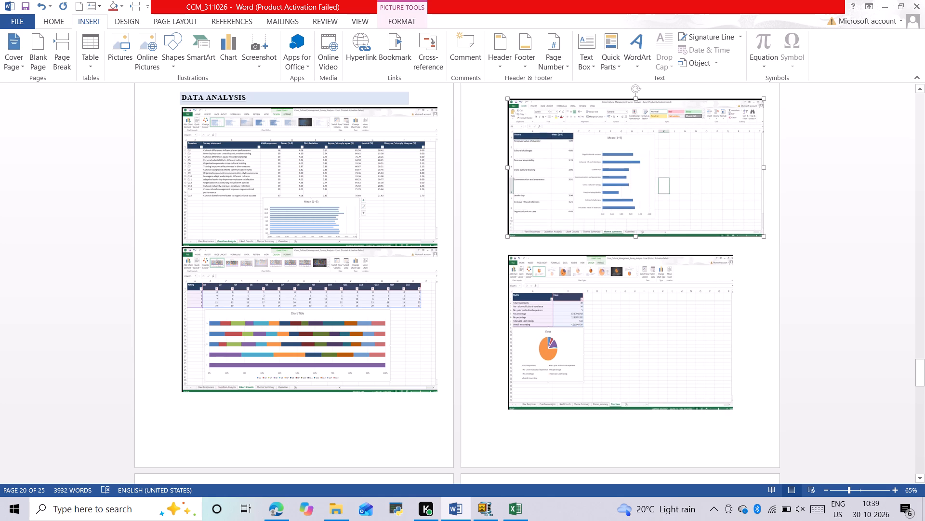
left_click_drag(636, 234, 637, 240)
Resize the Overview picture to the same width as the theme_summery picture above it and reduce its height.
left_click(616, 286)
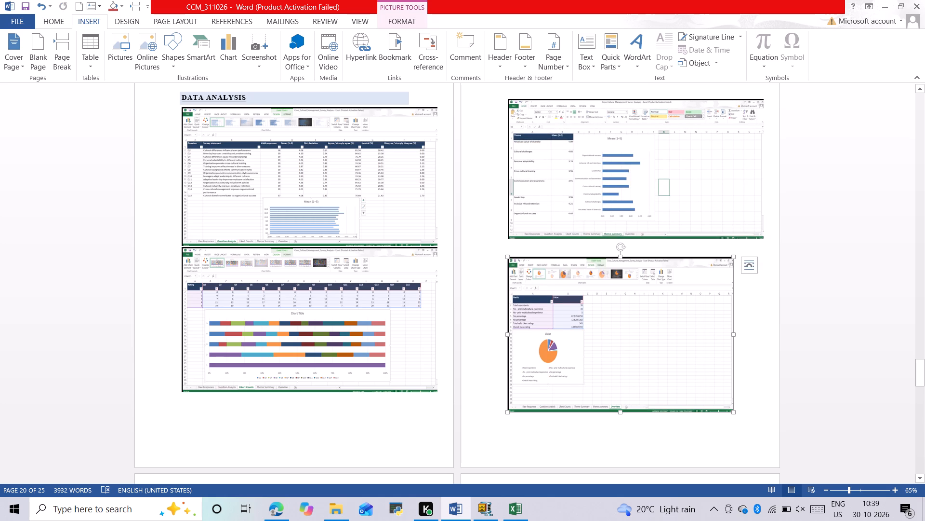
left_click_drag(621, 259, 633, 243)
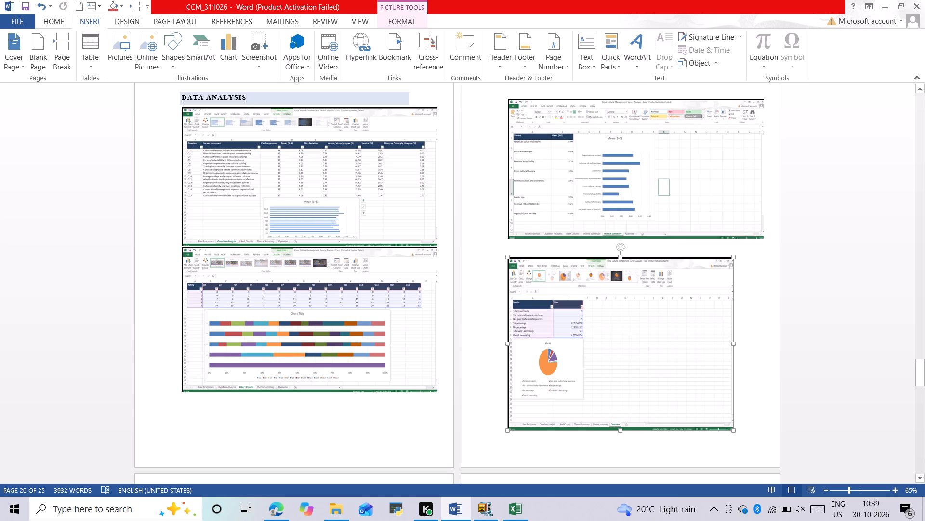
left_click_drag(633, 243, 633, 238)
left_click_drag(735, 343, 768, 342)
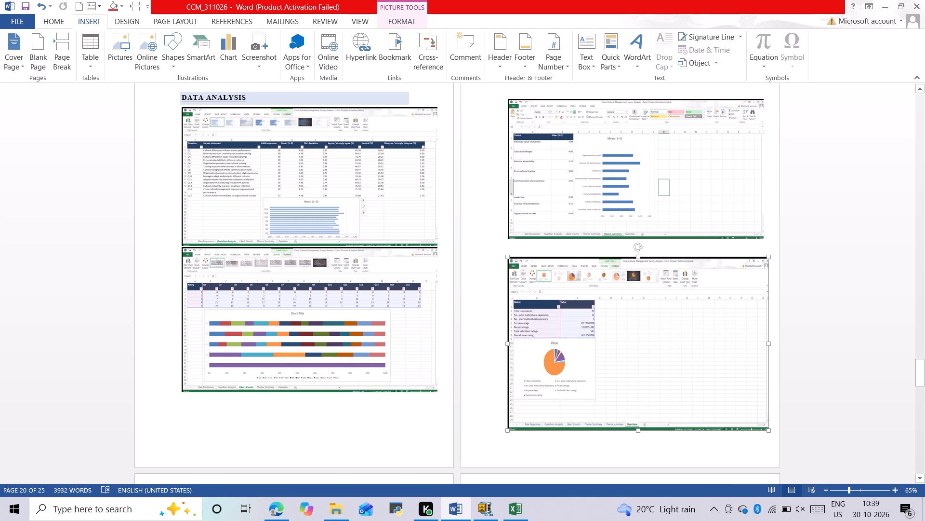
left_click_drag(768, 342, 765, 342)
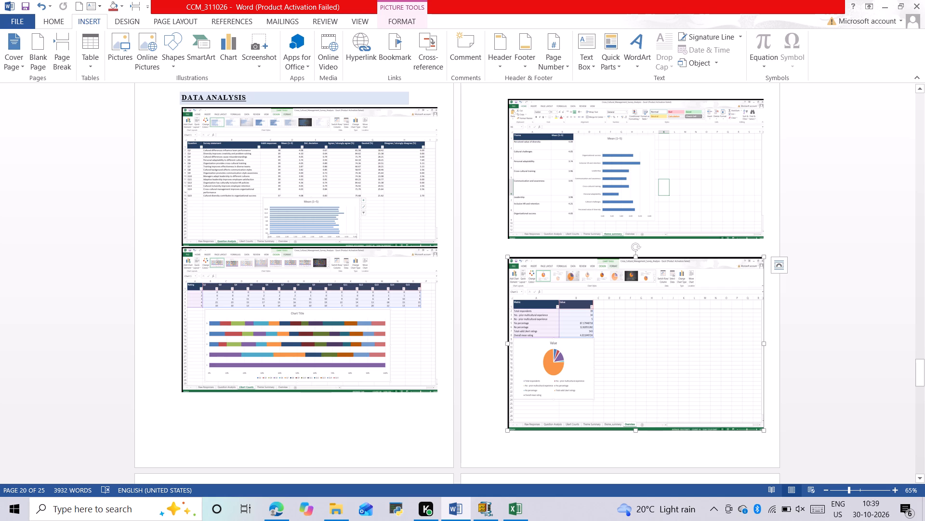
left_click_drag(634, 430, 632, 403)
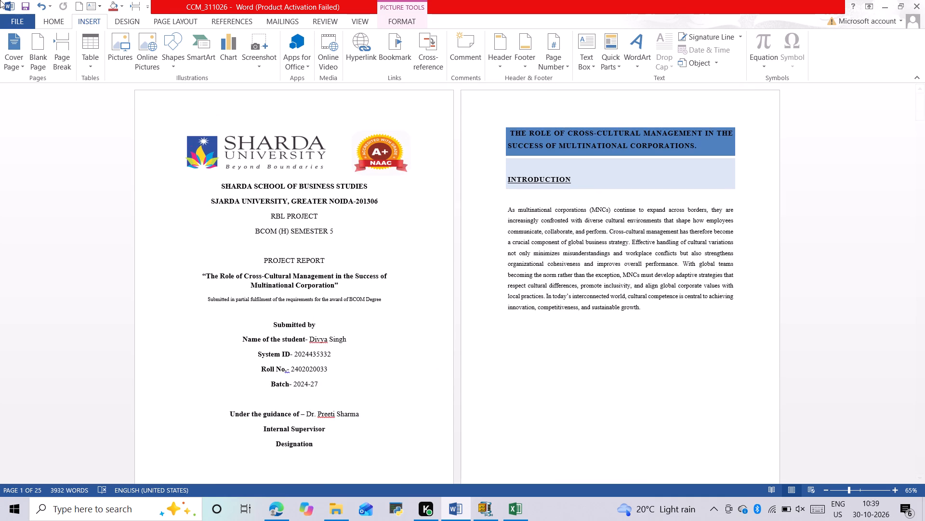
Open the Save As options for the CCM_311026 report.
left_click(21, 19)
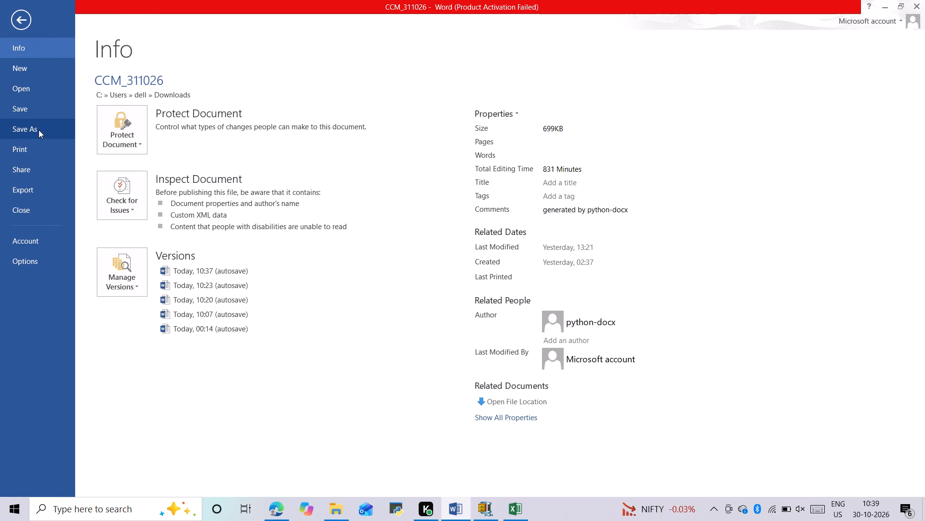
left_click(39, 130)
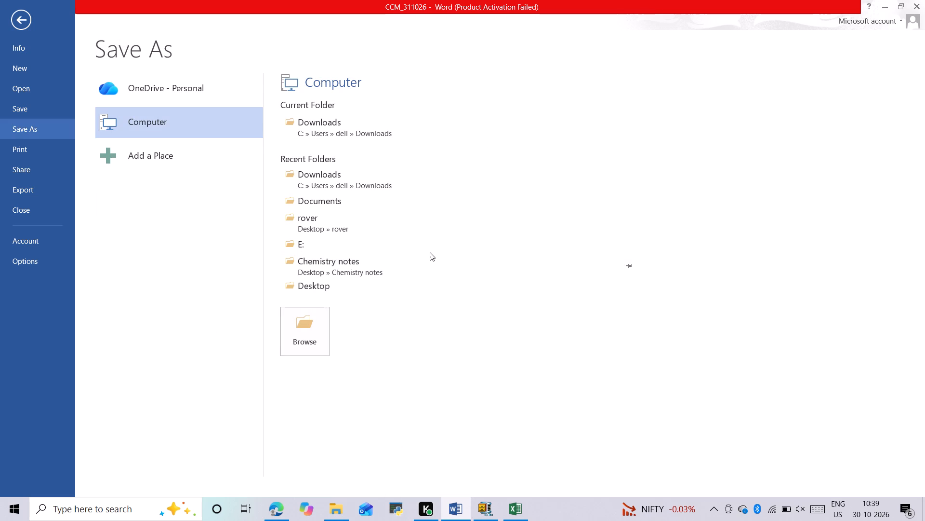
Save the report as a Word document named CCM_301026 in the Downloads folder.
left_click(357, 129)
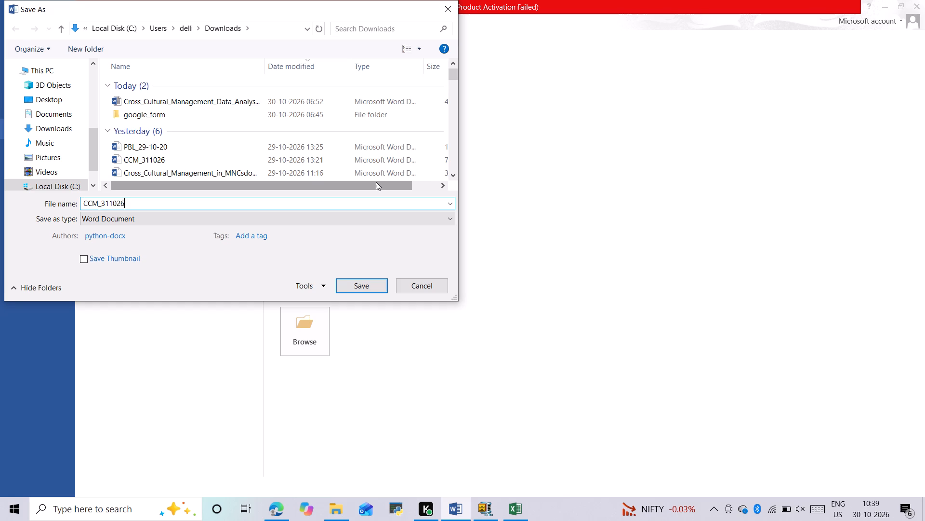
key("BackSpace")
key("BackSpace")
key("BackSpace")
key("BackSpace")
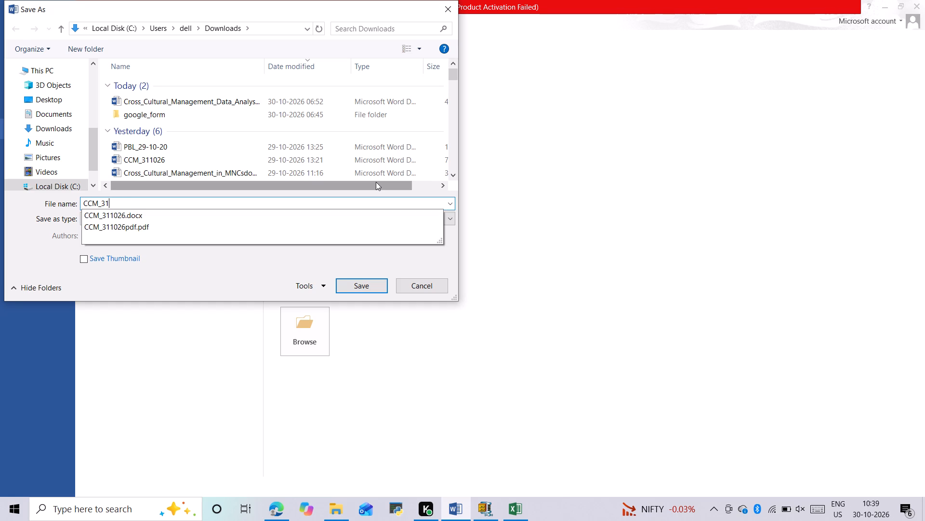
key("BackSpace")
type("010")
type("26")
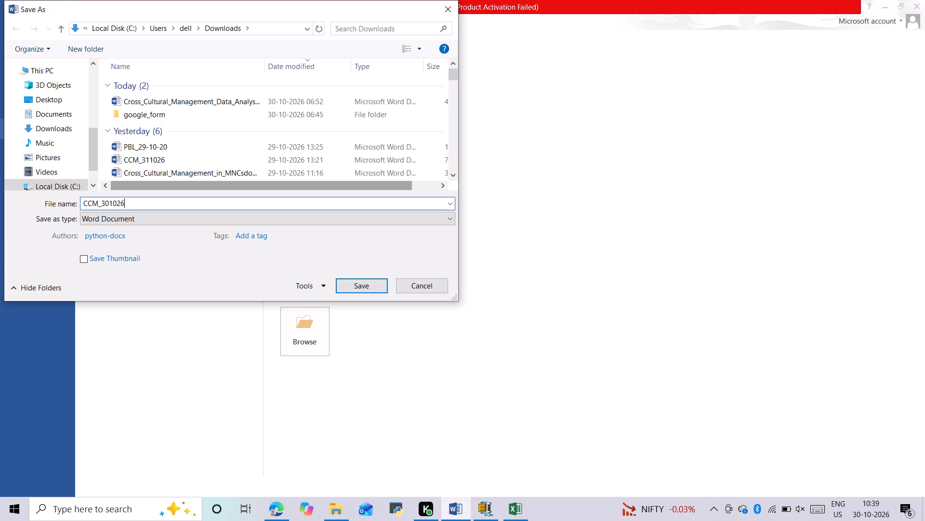
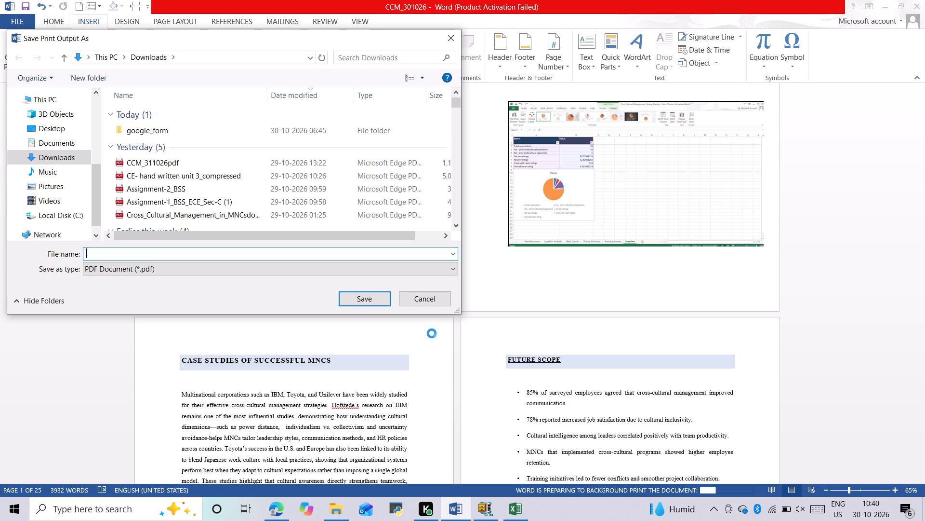
Save the report's print output as a PDF document named CCM_301026 in the Downloads folder.
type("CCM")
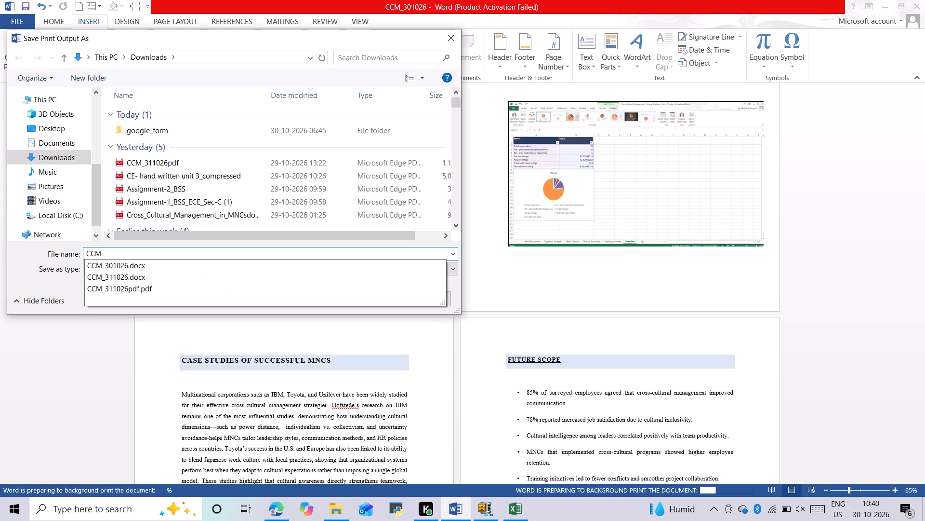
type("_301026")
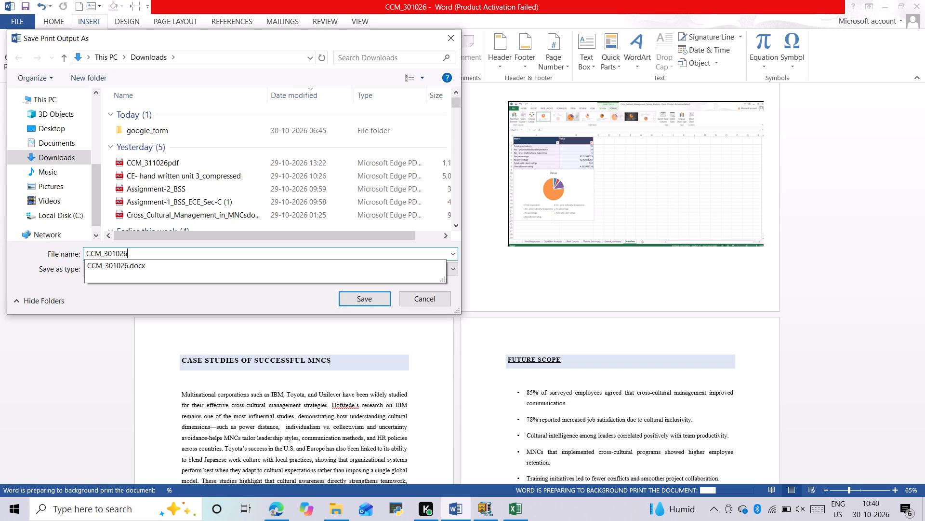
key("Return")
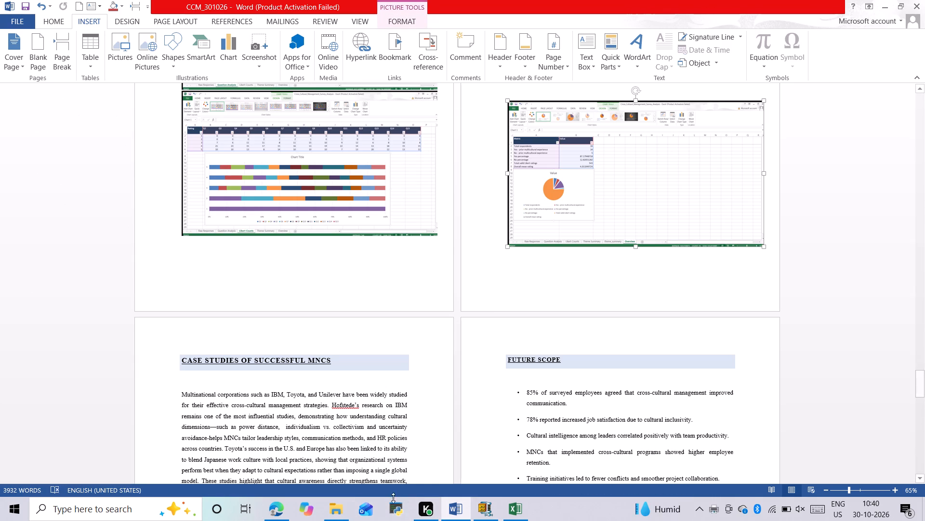
Switch to File Explorer, refresh the Downloads folder and bring up the available actions for the CCM_301026 PDF.
left_click(341, 508)
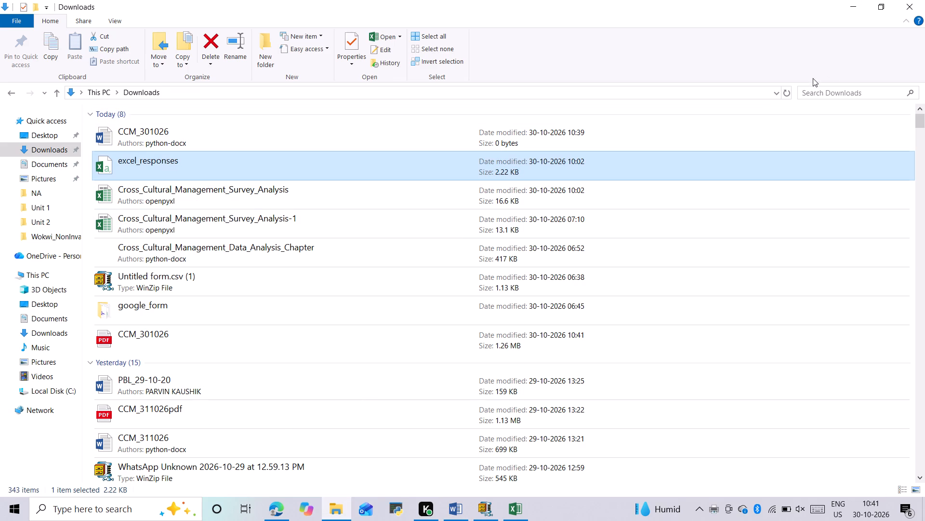
left_click(788, 95)
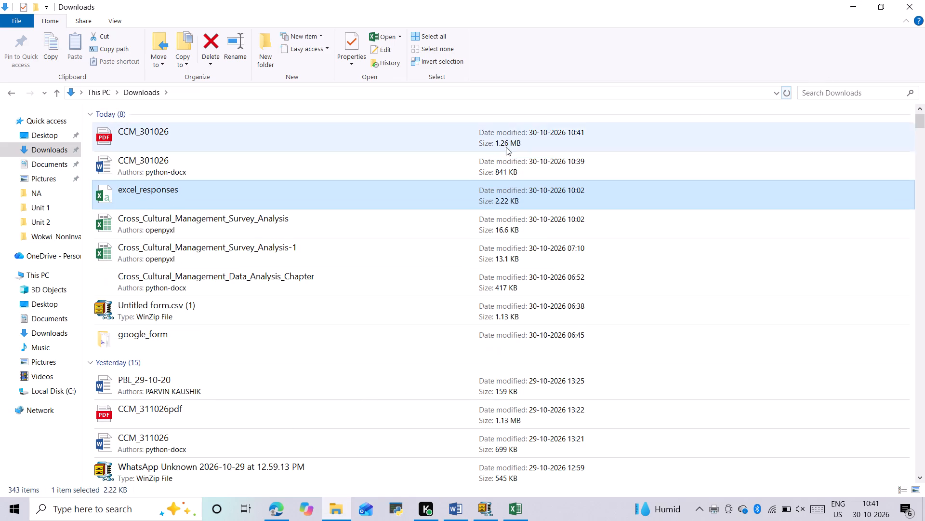
left_click(417, 147)
right_click(417, 147)
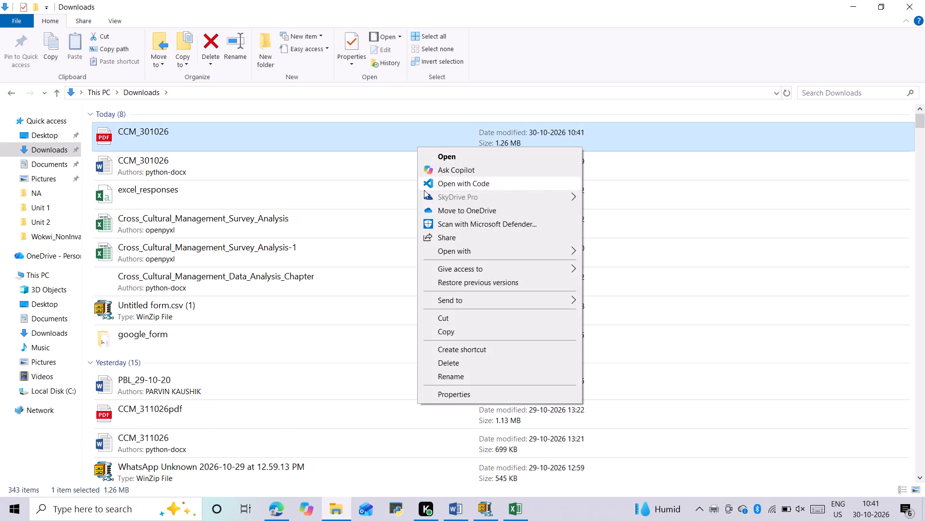